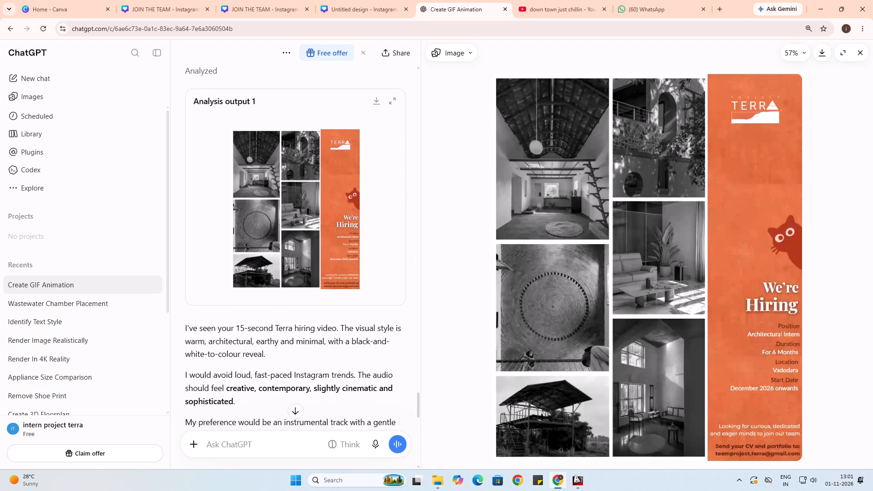
Read through the suggested audio tracks and the final recommendation for the Terra hiring video in the chat reply.
{"action": "scroll", "coordinate": [290, 331], "scroll_direction": "down", "scroll_amount": 3}
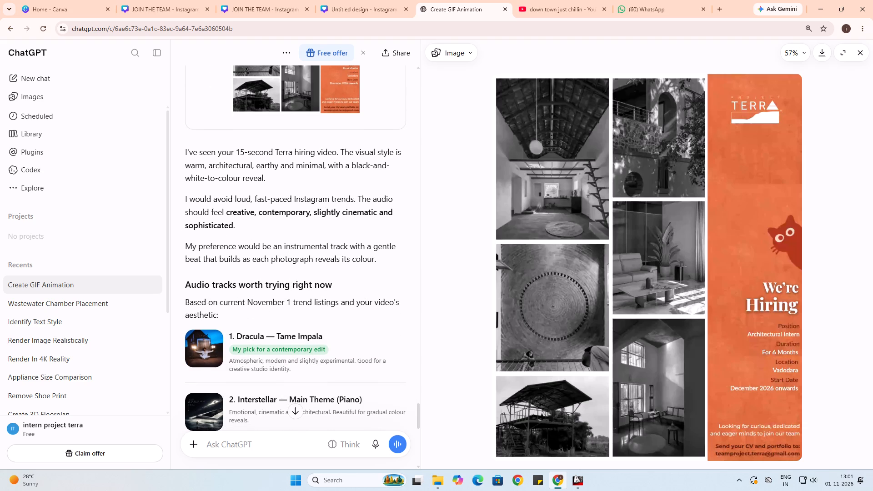
{"action": "scroll", "coordinate": [290, 331], "scroll_direction": "down", "scroll_amount": 1}
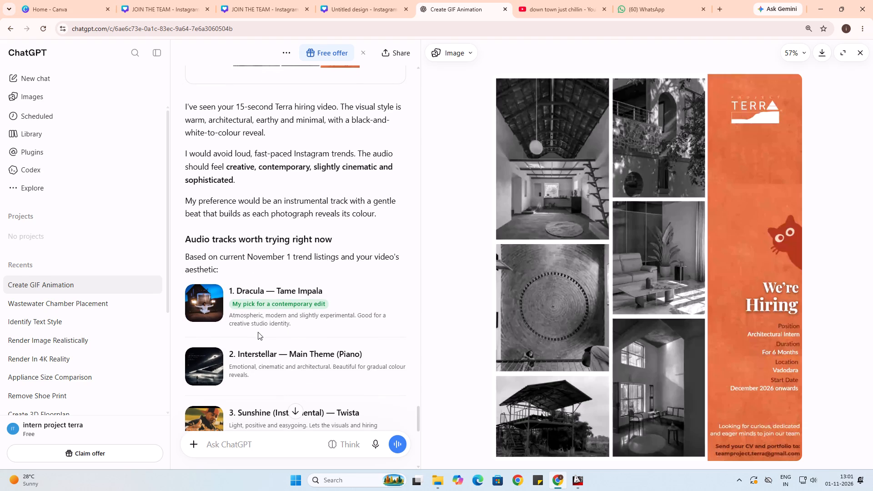
{"action": "scroll", "coordinate": [258, 332], "scroll_direction": "down", "scroll_amount": 3}
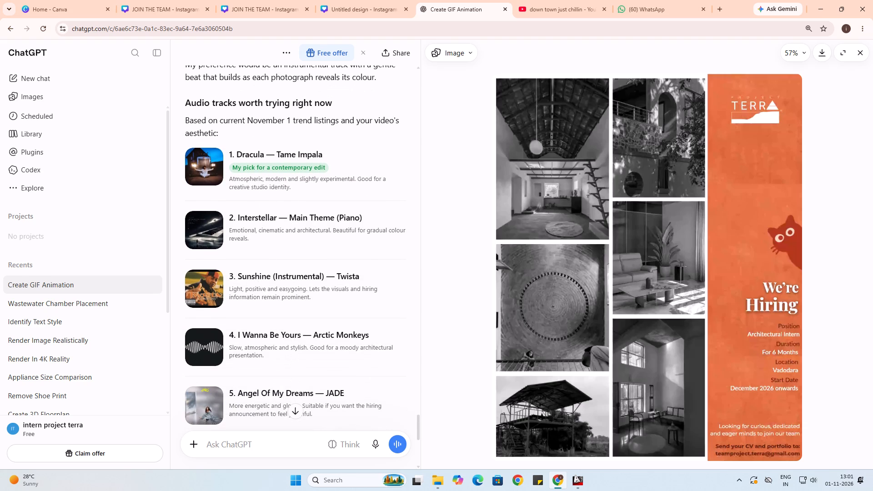
{"action": "scroll", "coordinate": [258, 332], "scroll_direction": "down", "scroll_amount": 5}
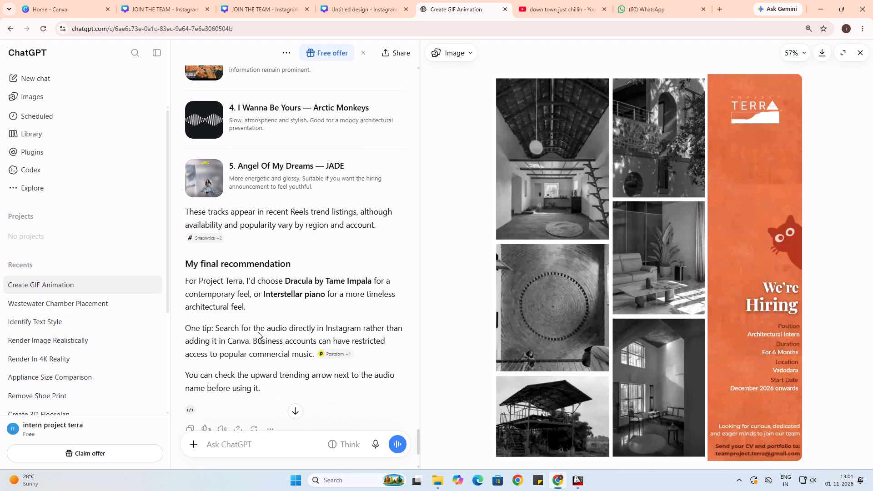
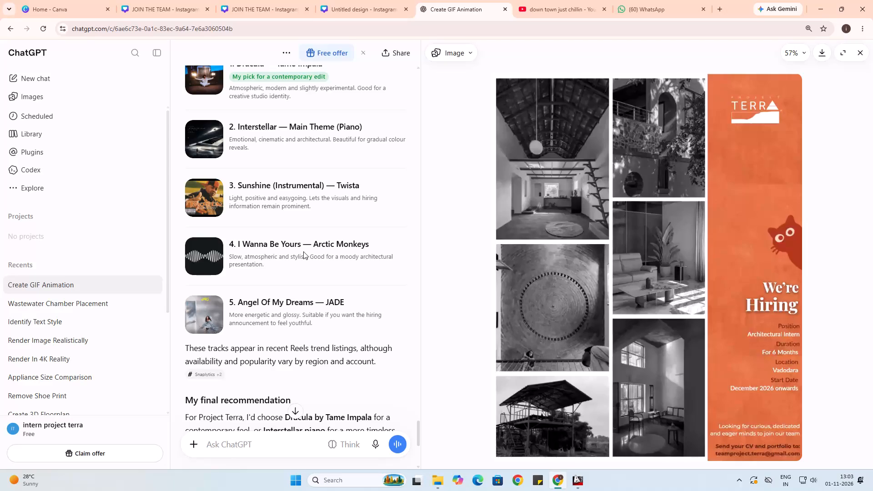
Switch to the untitled Instagram post design in Canva and play the hiring animation from the start of the timeline.
{"action": "left_click", "coordinate": [338, 0]}
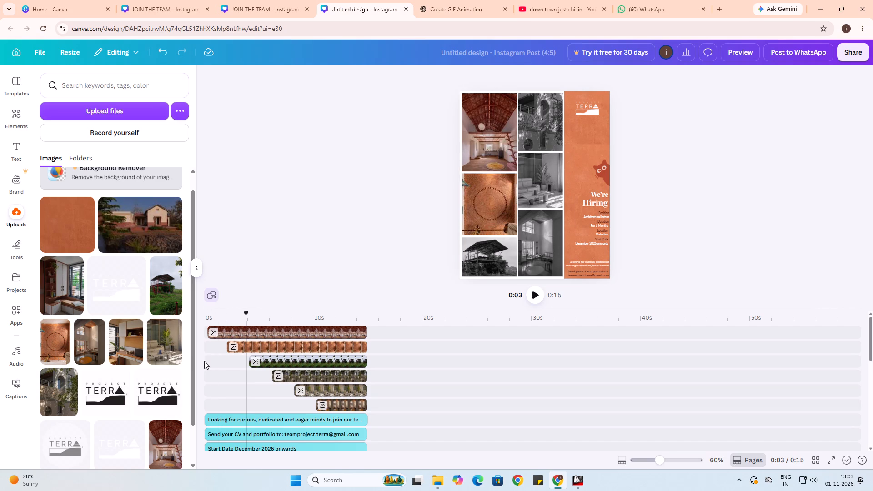
{"action": "left_click", "coordinate": [204, 361]}
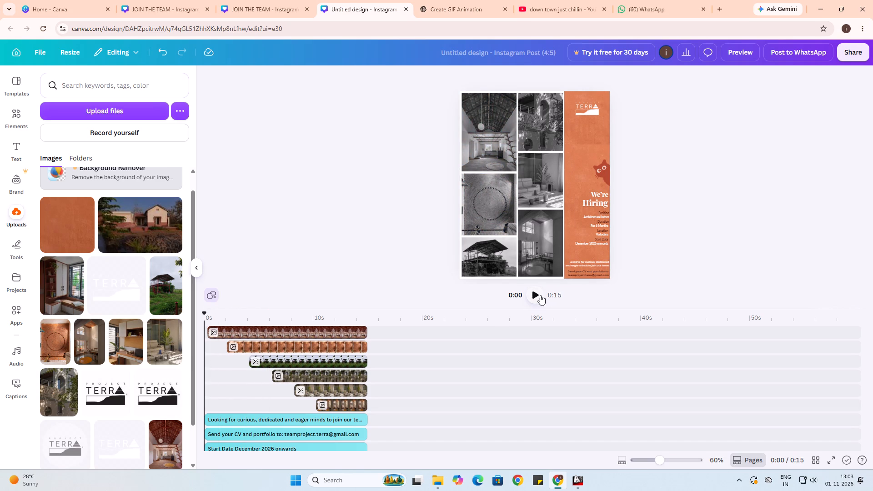
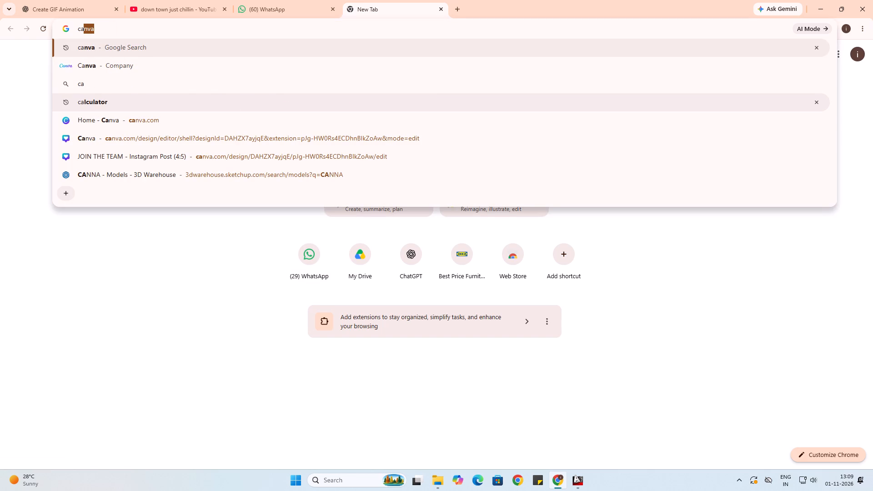
Search Google for Canva, go to its home page through the login result, and open the untitled Instagram post design with the "We're Hiring" collage.
{"action": "left_click", "coordinate": [156, 63]}
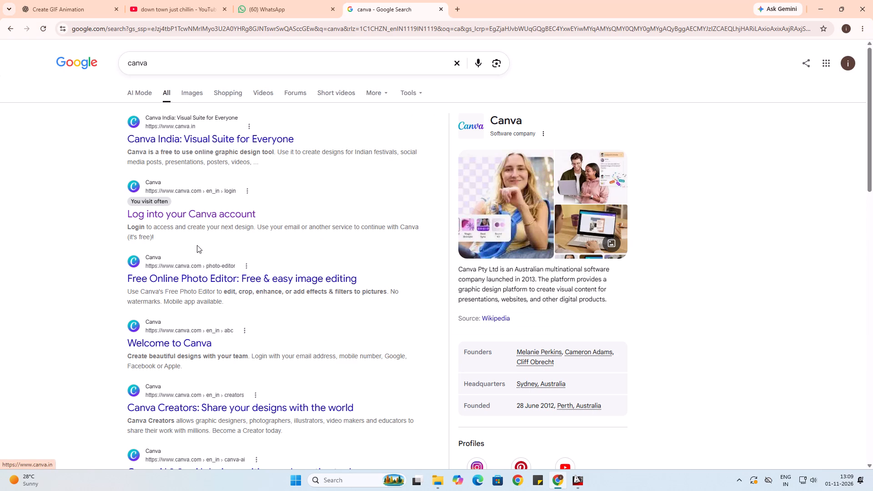
{"action": "left_click", "coordinate": [189, 215]}
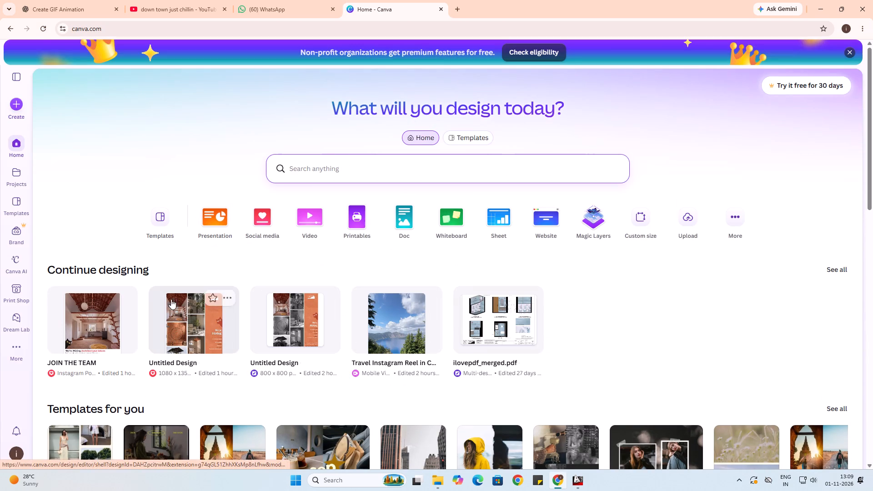
{"action": "left_click", "coordinate": [201, 327]}
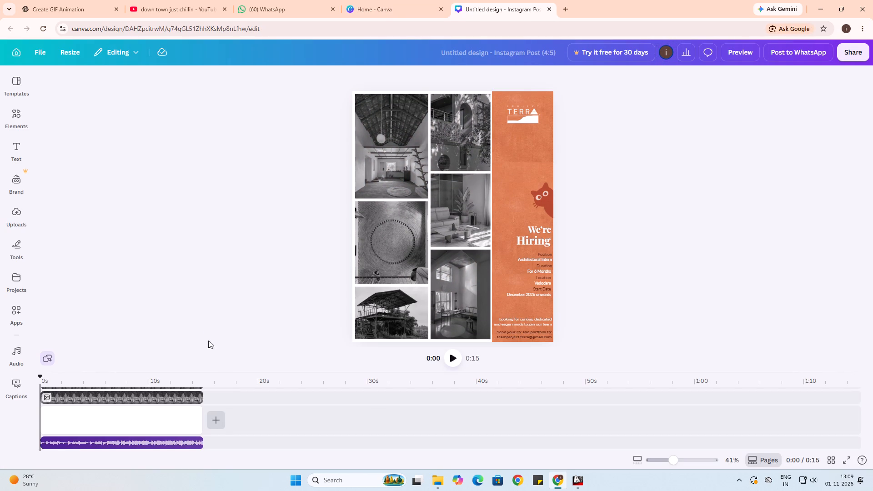
Minimise the open browser, AutoCAD and file windows to reach the desktop, and open the Recycle Bin.
{"action": "left_click", "coordinate": [820, 2]}
{"action": "left_click", "coordinate": [814, 7]}
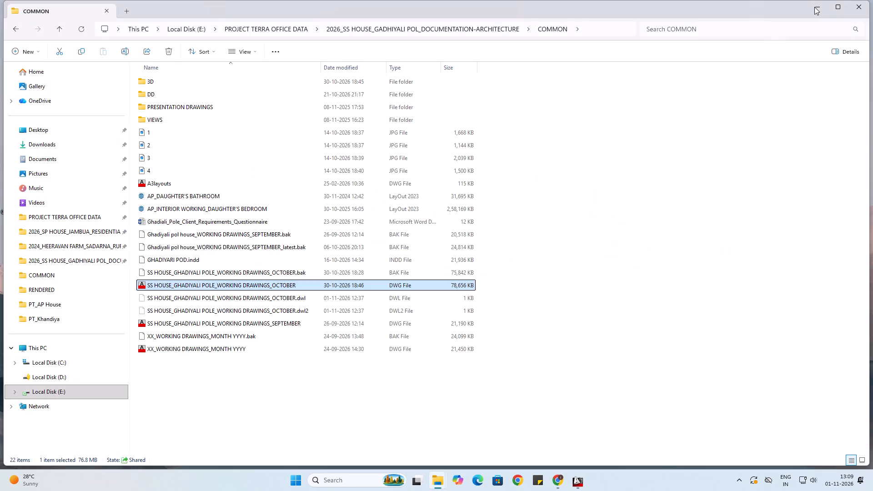
{"action": "left_click", "coordinate": [814, 7]}
{"action": "left_click", "coordinate": [814, 7]}
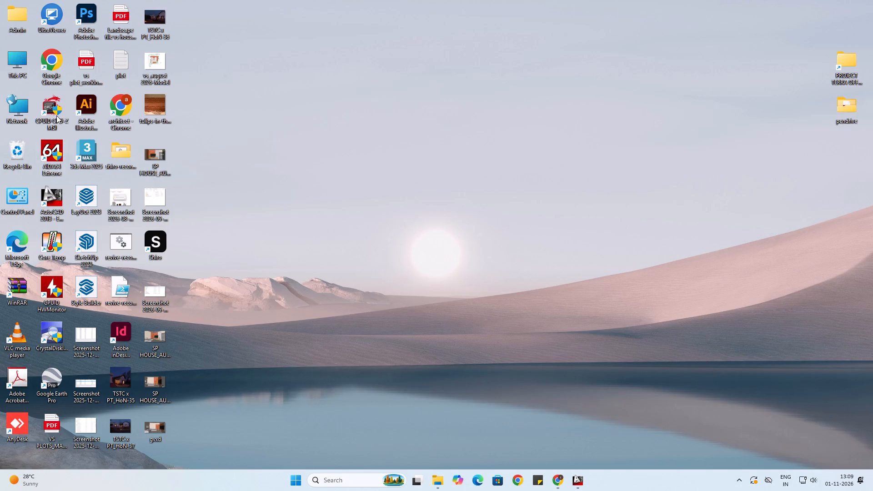
{"action": "double_click", "coordinate": [12, 147]}
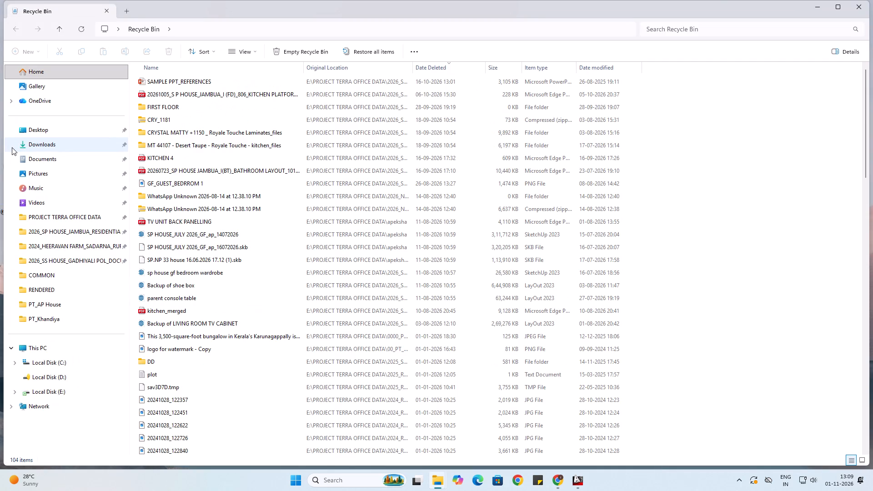
Show the Recycle Bin items as large thumbnails, with the most recently deleted files in view.
{"action": "scroll", "coordinate": [232, 206], "scroll_direction": "up", "scroll_amount": 7}
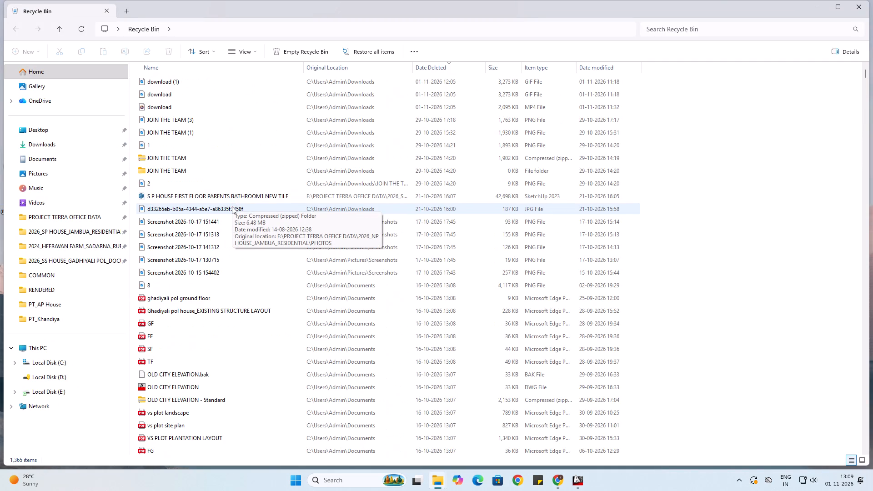
{"action": "scroll", "coordinate": [232, 206], "scroll_direction": "up", "scroll_amount": 4}
{"action": "left_click", "coordinate": [246, 49]}
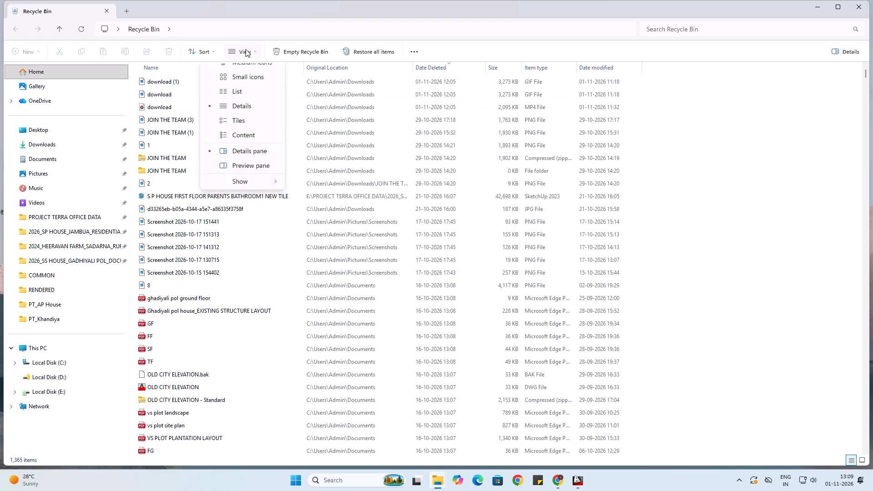
{"action": "left_click", "coordinate": [241, 72]}
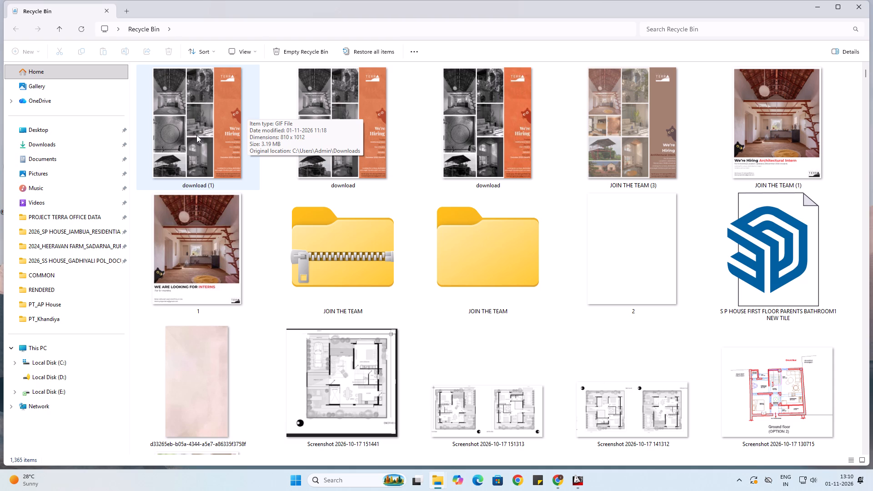
Restore the deleted hiring-post animations from the Recycle Bin: the download (1) GIF, the download GIF and the download MP4.
{"action": "left_click", "coordinate": [196, 135]}
{"action": "left_click", "coordinate": [339, 309]}
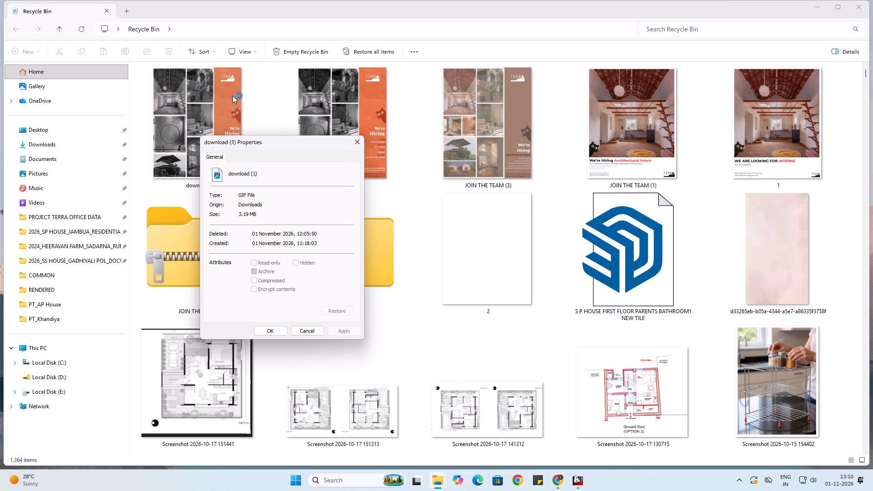
{"action": "double_click", "coordinate": [232, 95]}
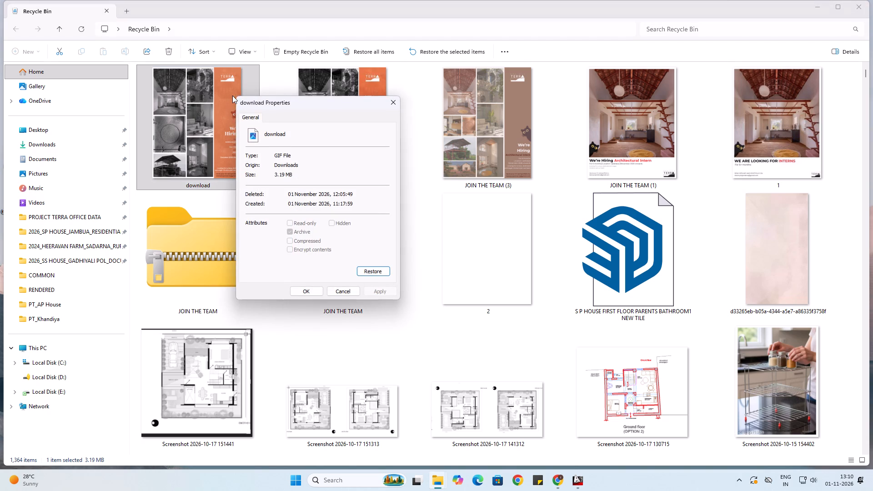
{"action": "left_click", "coordinate": [380, 271]}
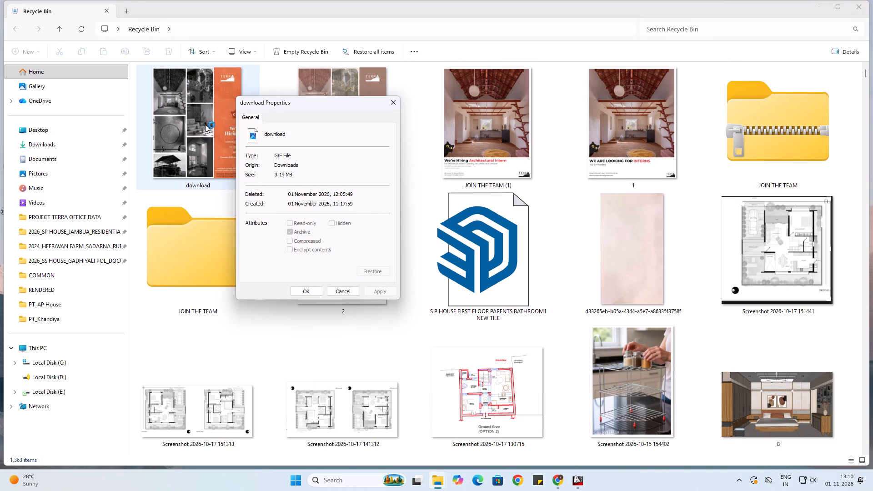
{"action": "double_click", "coordinate": [205, 124]}
{"action": "left_click", "coordinate": [356, 301]}
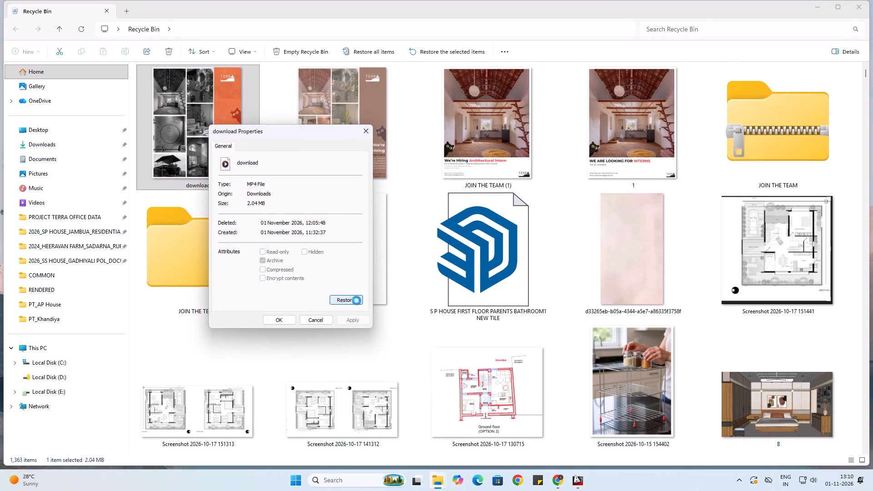
Restore the JOIN THE TEAM (3) PNG from the Recycle Bin, replacing the file in the destination.
{"action": "double_click", "coordinate": [182, 124]}
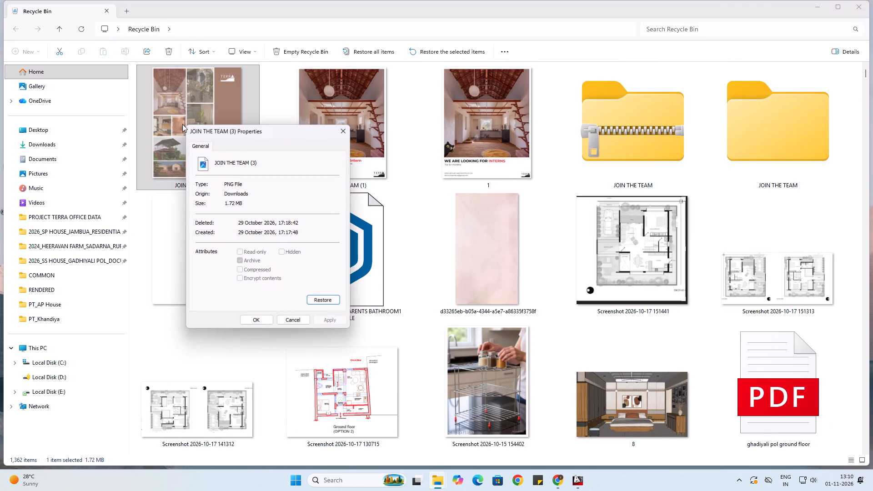
{"action": "left_click", "coordinate": [338, 298]}
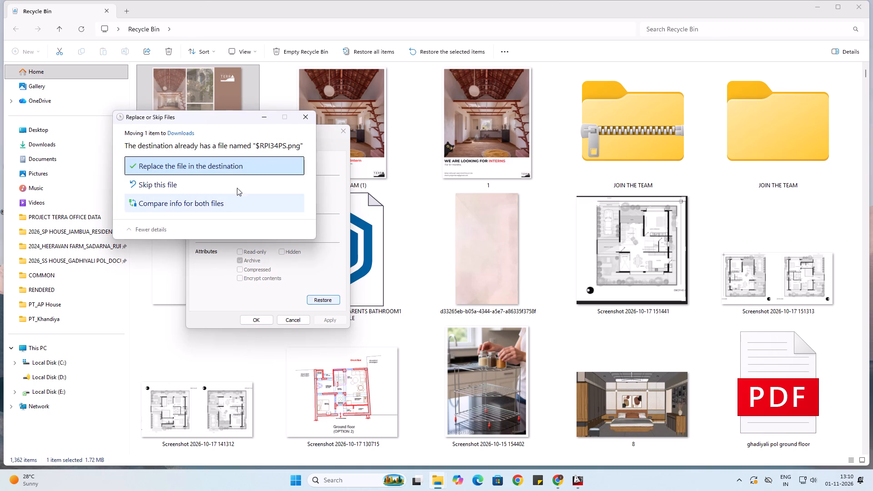
{"action": "left_click", "coordinate": [243, 167]}
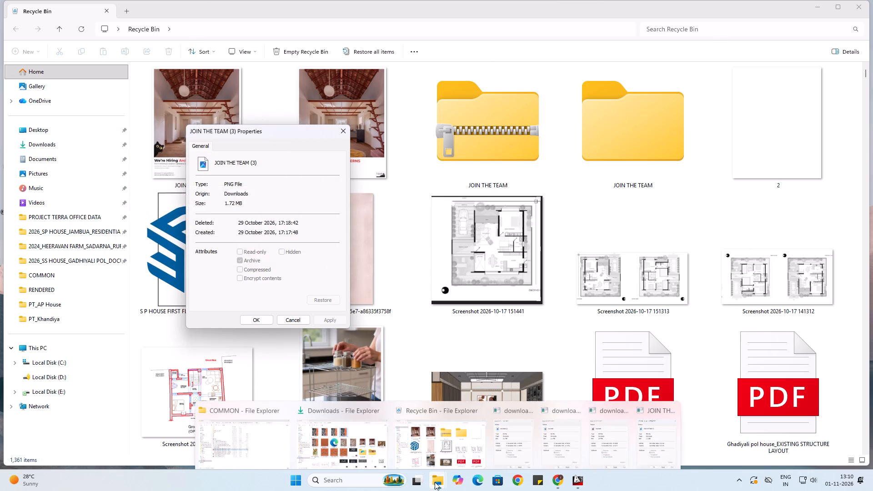
Switch to the Downloads folder and preview today's download MP4, download (1) GIF and download GIF one after another.
{"action": "left_click", "coordinate": [329, 441]}
{"action": "scroll", "coordinate": [241, 223], "scroll_direction": "up", "scroll_amount": 2}
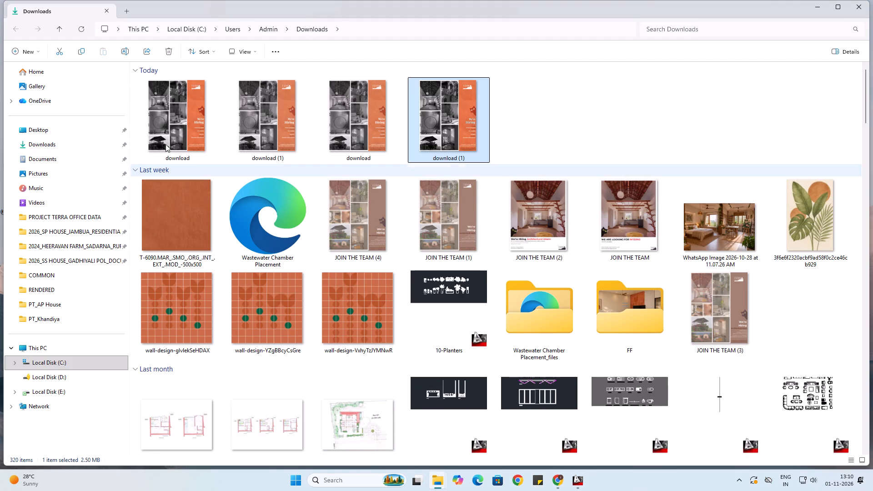
{"action": "double_click", "coordinate": [172, 122]}
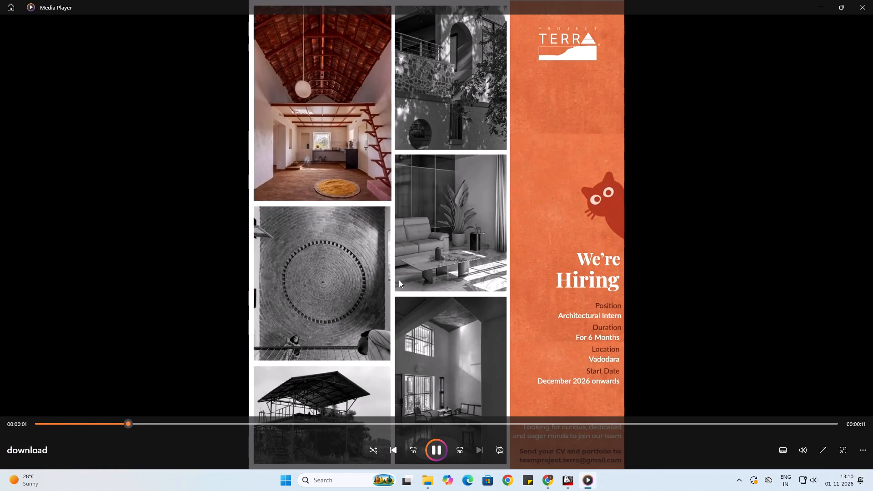
{"action": "left_click", "coordinate": [863, 0]}
{"action": "left_click", "coordinate": [281, 121]}
{"action": "left_click", "coordinate": [281, 121]}
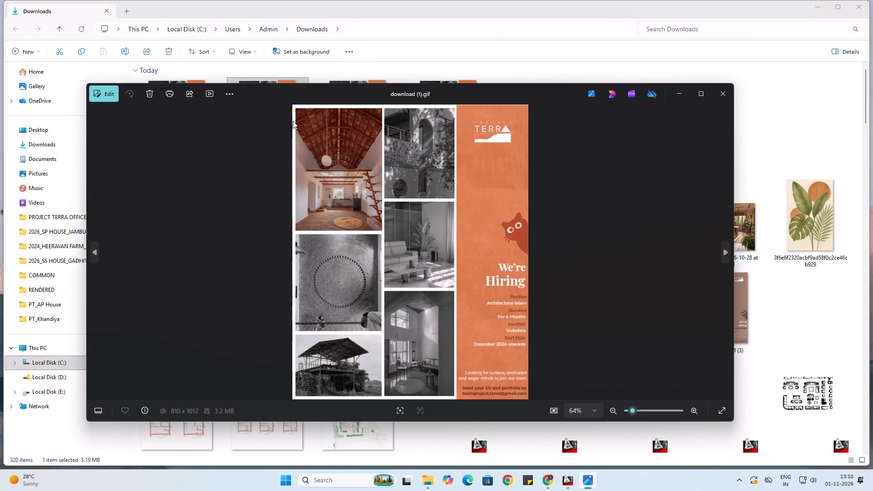
{"action": "left_click", "coordinate": [714, 95]}
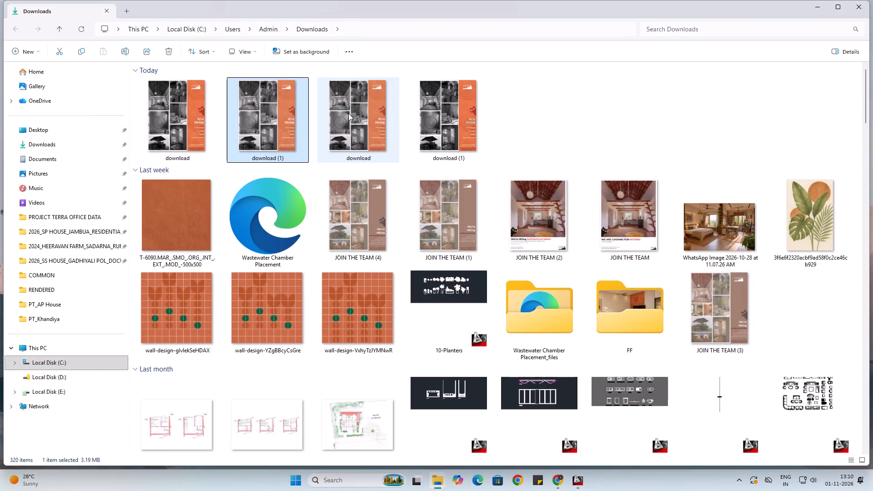
{"action": "double_click", "coordinate": [348, 113]}
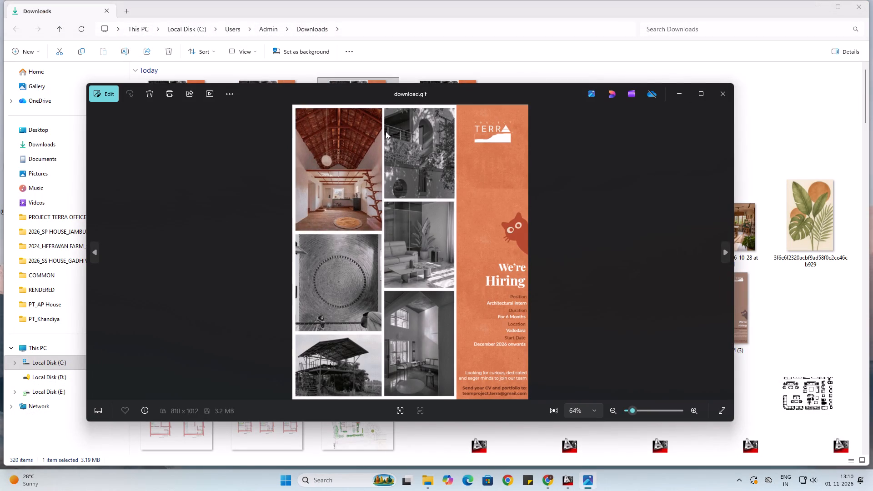
Close the GIF preview and play today's download (1) video from the Downloads folder for a brief check.
{"action": "left_click", "coordinate": [725, 98]}
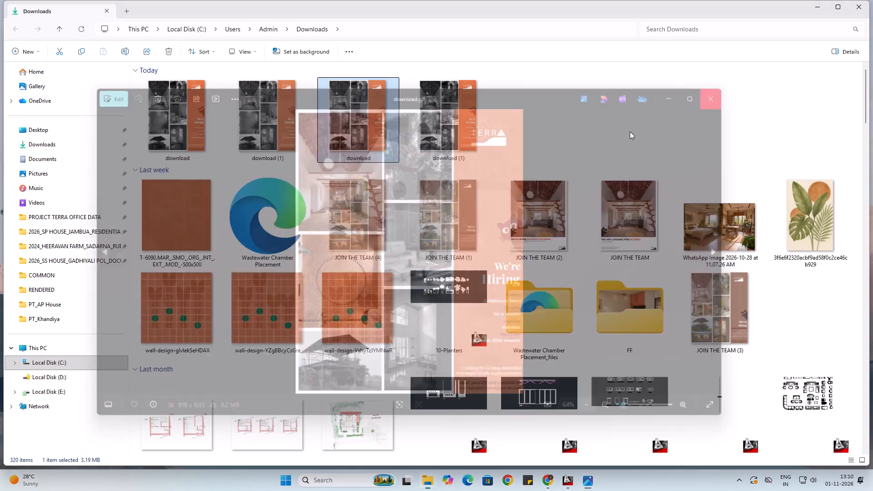
{"action": "double_click", "coordinate": [455, 133]}
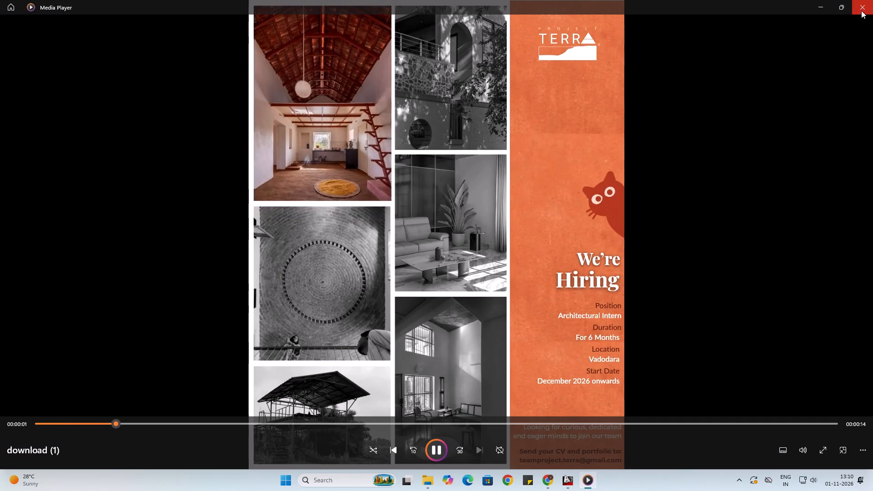
{"action": "left_click", "coordinate": [861, 6]}
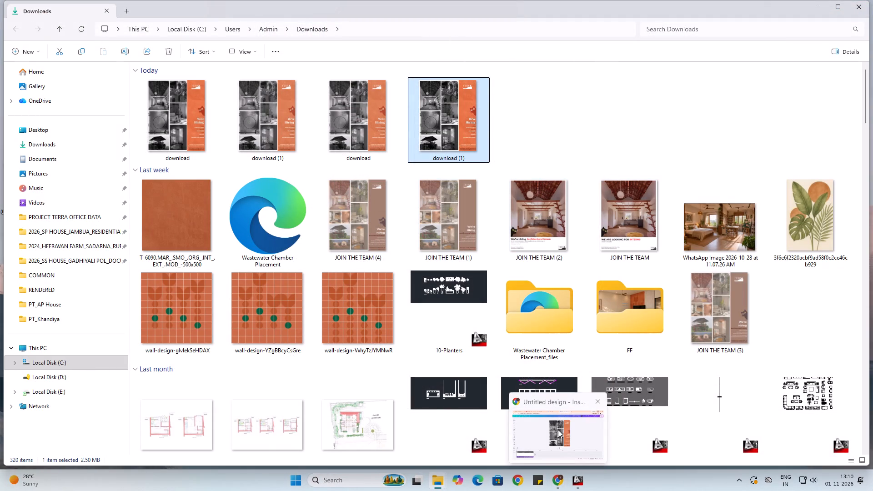
Switch to the untitled Instagram Post design in Canva and look over the hiring post and its timeline.
{"action": "left_click", "coordinate": [558, 430]}
{"action": "scroll", "coordinate": [270, 298], "scroll_direction": "down", "scroll_amount": 1}
{"action": "scroll", "coordinate": [270, 298], "scroll_direction": "up", "scroll_amount": 2}
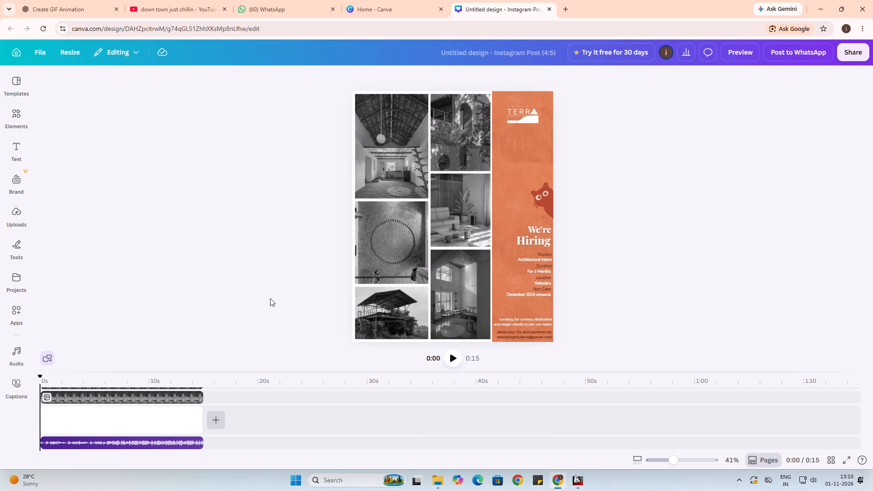
{"action": "scroll", "coordinate": [270, 298], "scroll_direction": "up", "scroll_amount": 3}
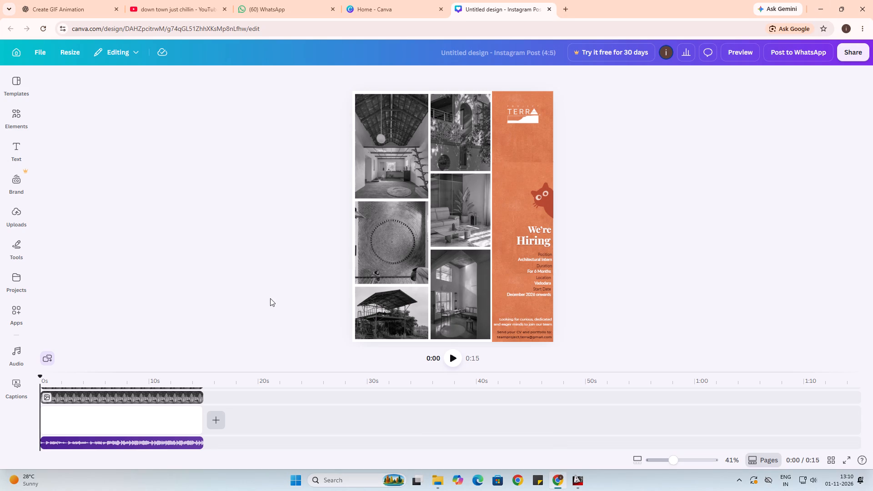
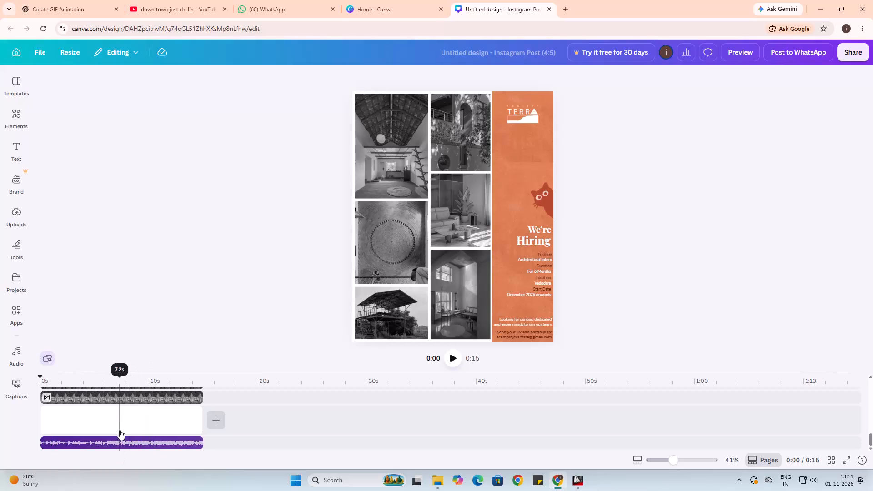
Open the animation options for the colour version of the tall interior photo and choose another effect in place of Rise.
{"action": "scroll", "coordinate": [120, 430], "scroll_direction": "up", "scroll_amount": 8}
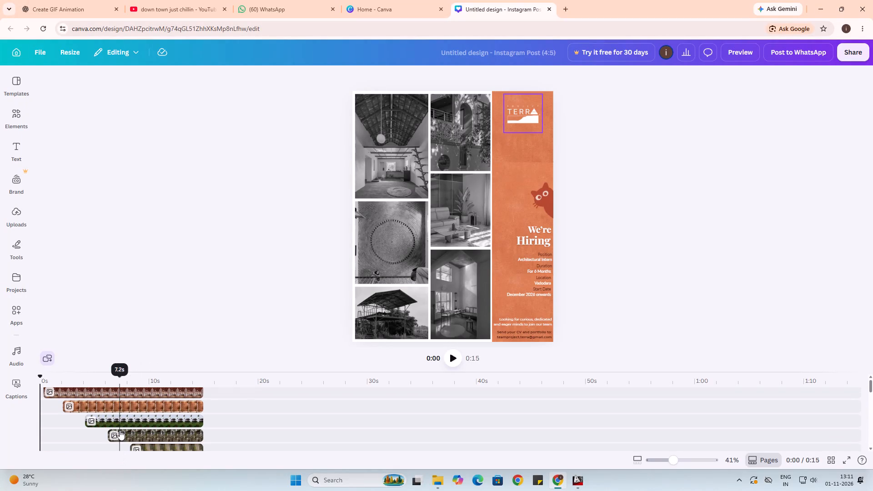
{"action": "scroll", "coordinate": [120, 430], "scroll_direction": "up", "scroll_amount": 5}
{"action": "left_click", "coordinate": [90, 396]}
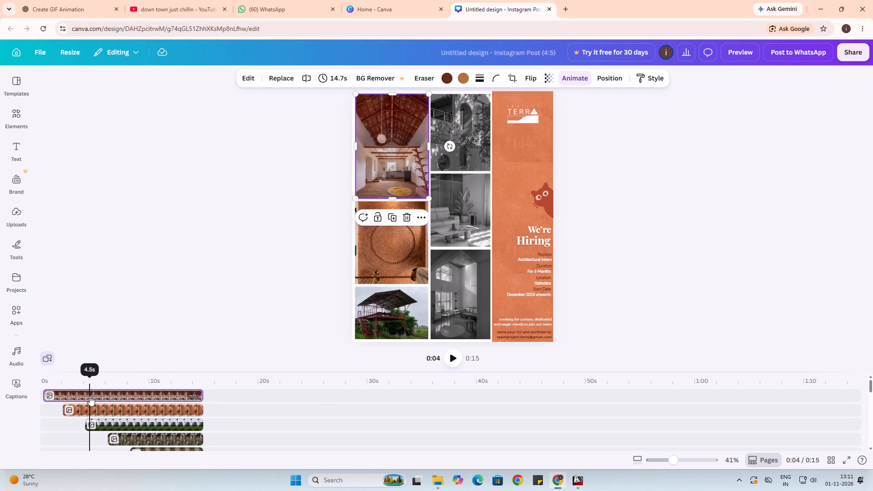
{"action": "left_click", "coordinate": [574, 76]}
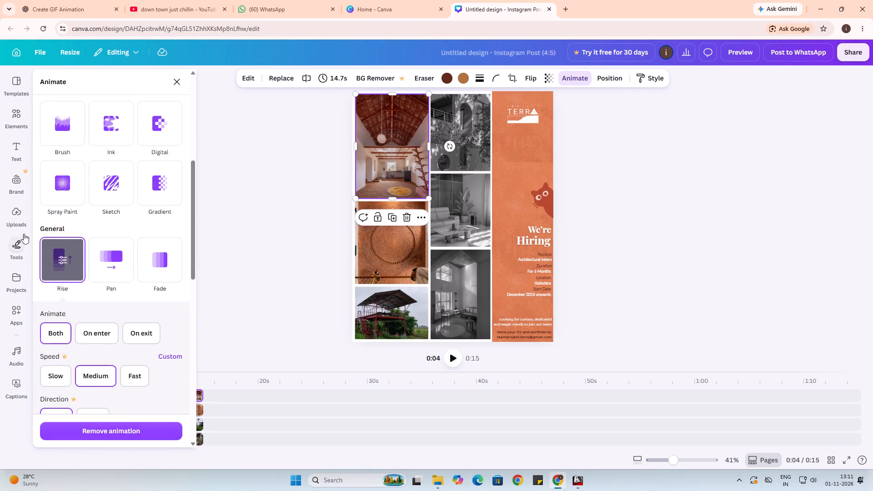
{"action": "scroll", "coordinate": [111, 214], "scroll_direction": "up", "scroll_amount": 1}
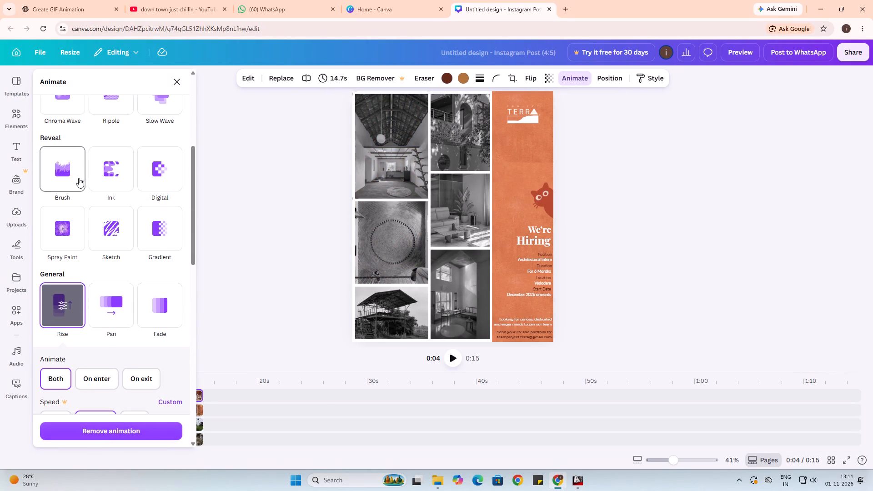
{"action": "left_click", "coordinate": [115, 235]}
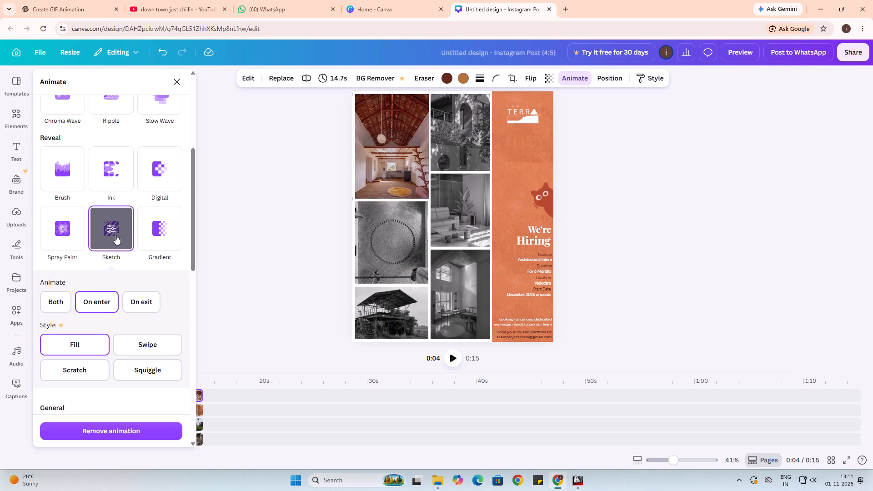
Preview the Featured and Reveal animation effects for the tall interior photo, comparing them with Sketch, and close the animation options.
{"action": "scroll", "coordinate": [115, 235], "scroll_direction": "up", "scroll_amount": 5}
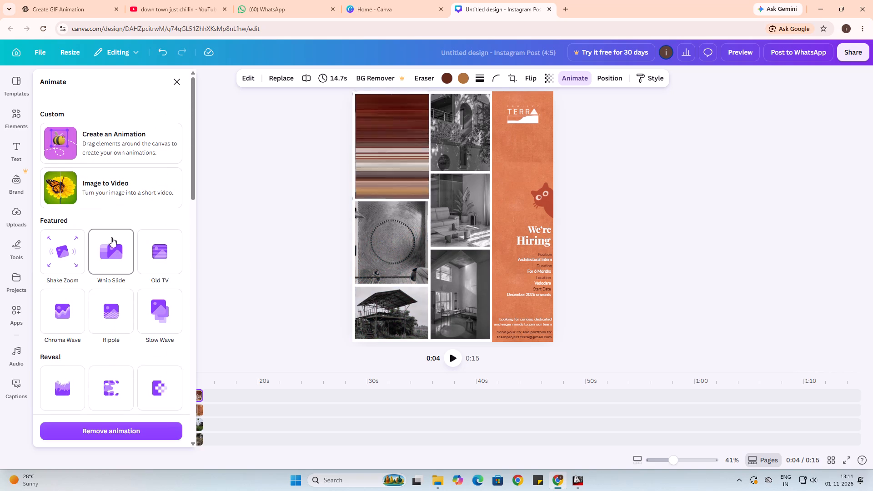
{"action": "scroll", "coordinate": [101, 257], "scroll_direction": "up", "scroll_amount": 2}
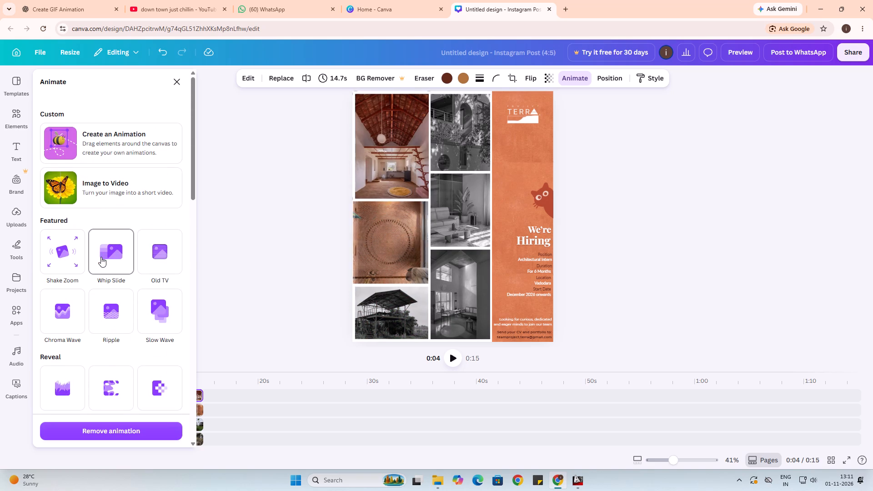
{"action": "scroll", "coordinate": [100, 257], "scroll_direction": "up", "scroll_amount": 2}
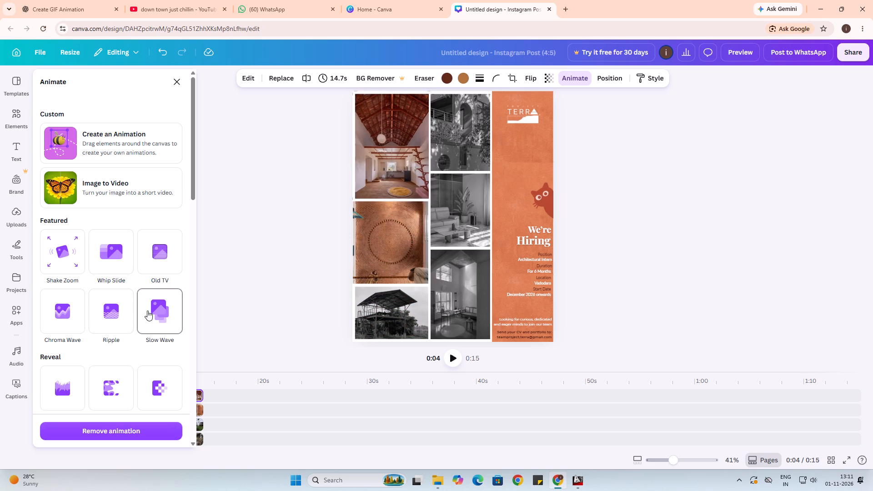
{"action": "scroll", "coordinate": [112, 321], "scroll_direction": "down", "scroll_amount": 1}
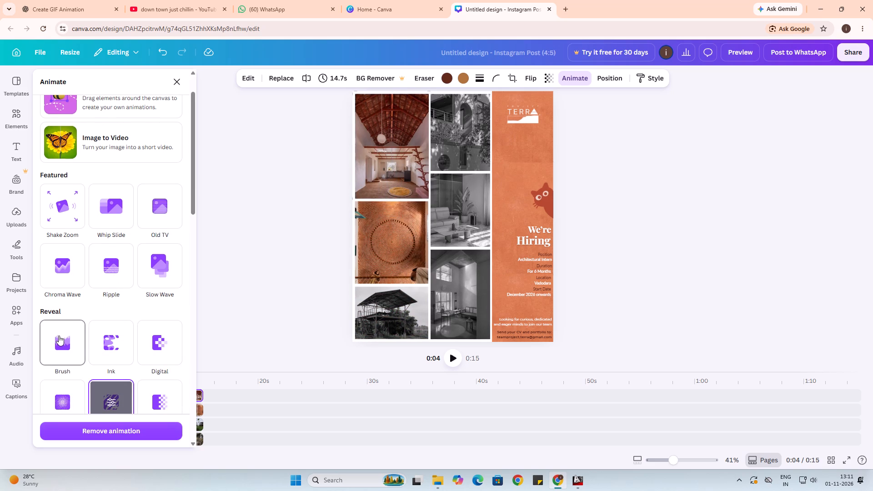
{"action": "scroll", "coordinate": [59, 336], "scroll_direction": "up", "scroll_amount": 1}
{"action": "scroll", "coordinate": [59, 336], "scroll_direction": "down", "scroll_amount": 2}
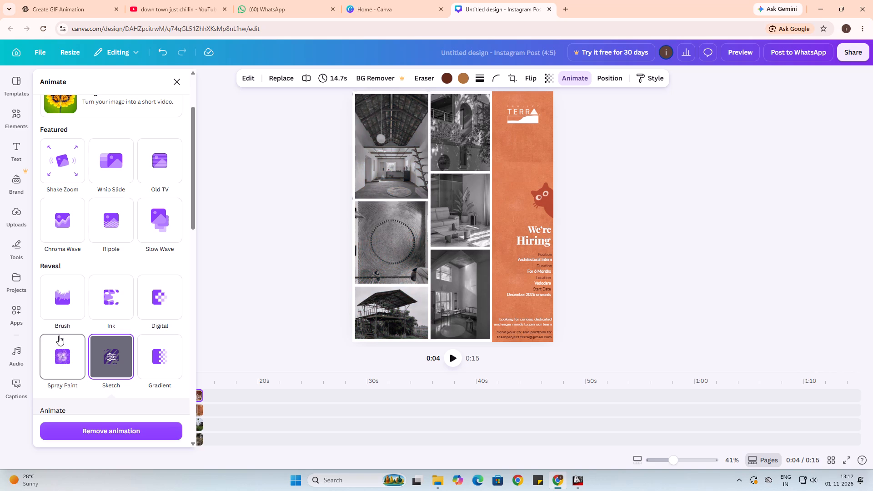
{"action": "left_click", "coordinate": [211, 275]}
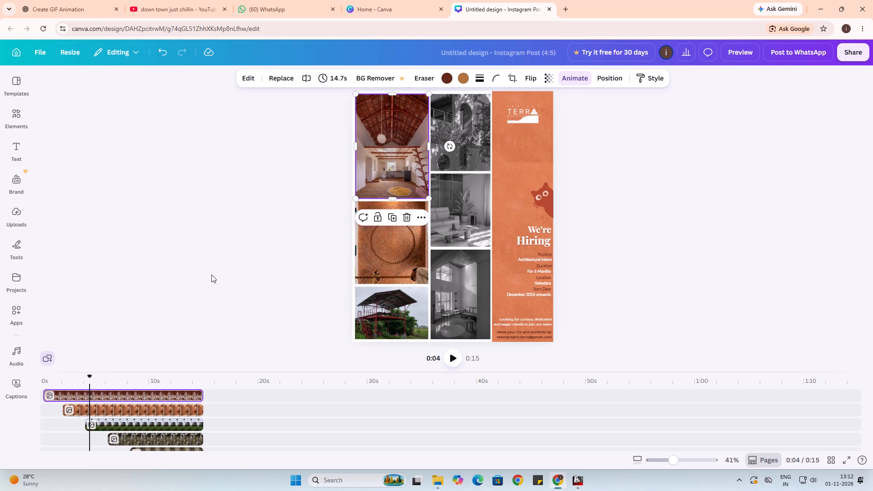
Open the JOIN THE TEAM design from the Canva home page and compare its hiring collage pages 3 and 4.
{"action": "left_click", "coordinate": [390, 0]}
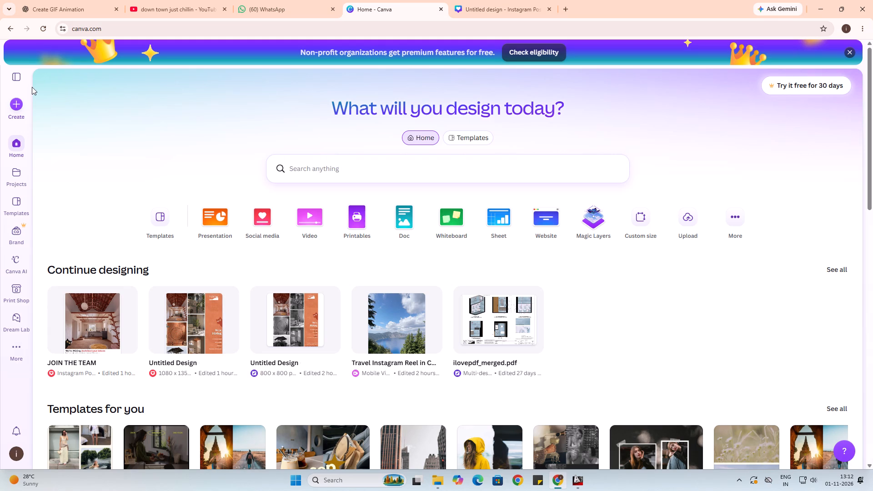
{"action": "left_click", "coordinate": [86, 347]}
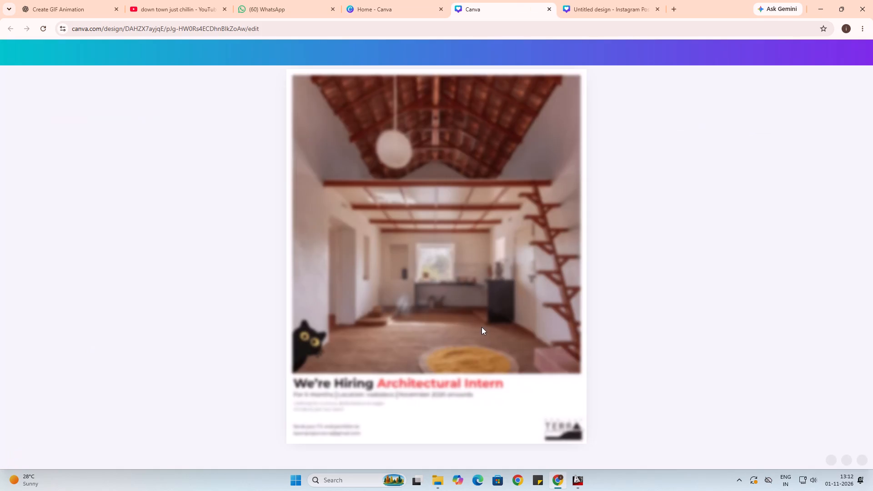
{"action": "scroll", "coordinate": [479, 327], "scroll_direction": "down", "scroll_amount": 6}
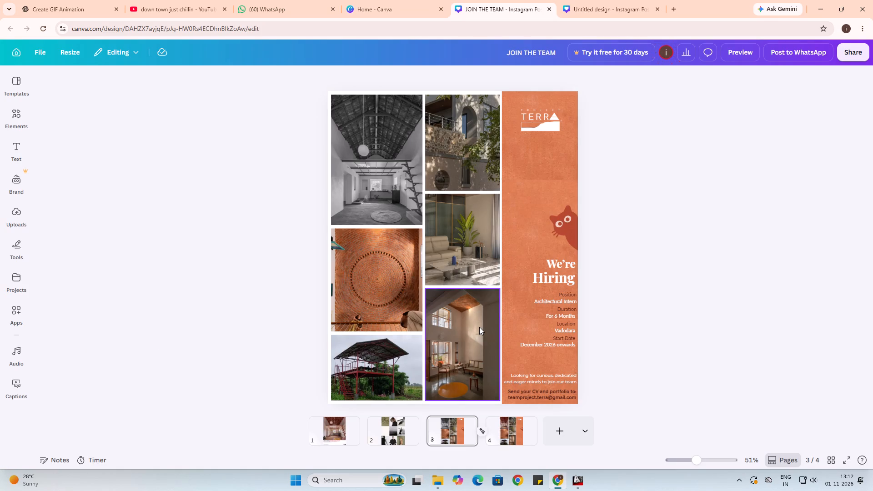
{"action": "left_click", "coordinate": [463, 438]}
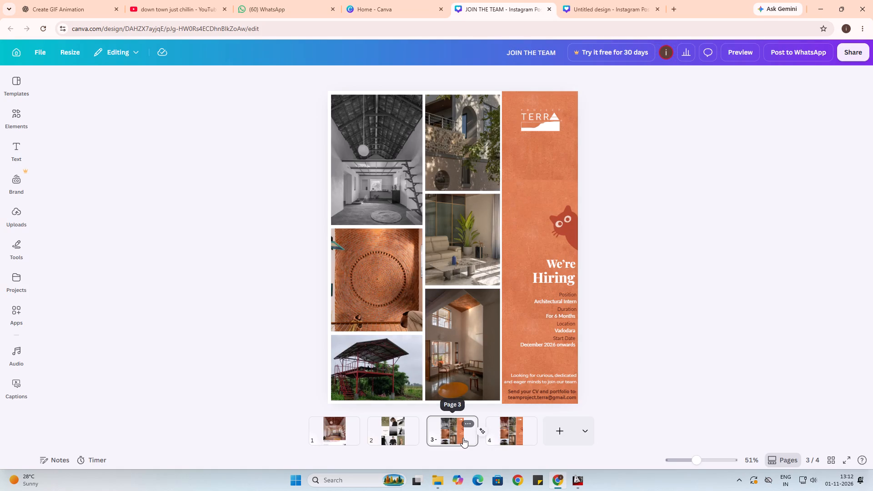
{"action": "left_click", "coordinate": [513, 438]}
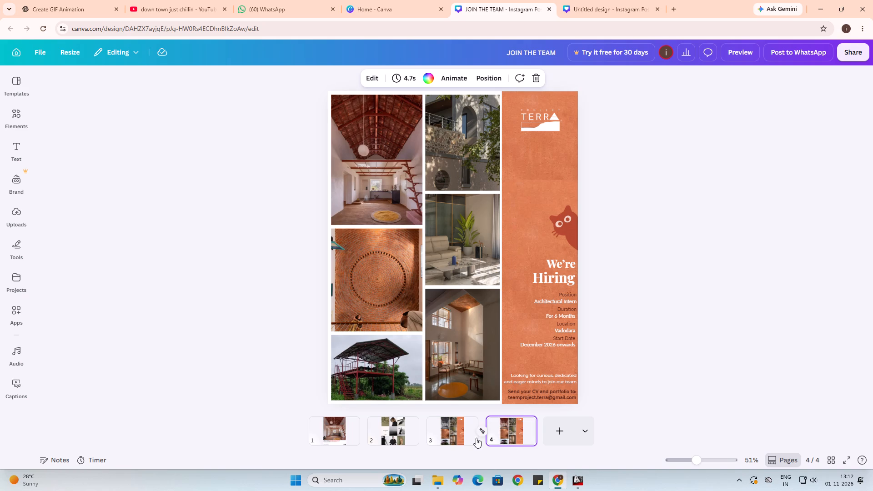
In the JOIN THE TEAM design, add four copies of page 3 after page 4, leaving no blank page between them.
{"action": "left_click", "coordinate": [453, 436]}
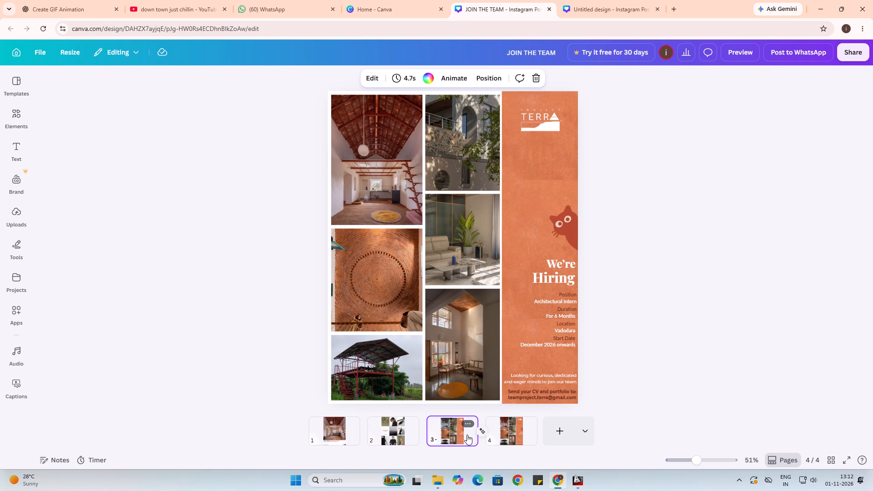
{"action": "key", "text": "ctrl+c"}
{"action": "left_click", "coordinate": [518, 434]}
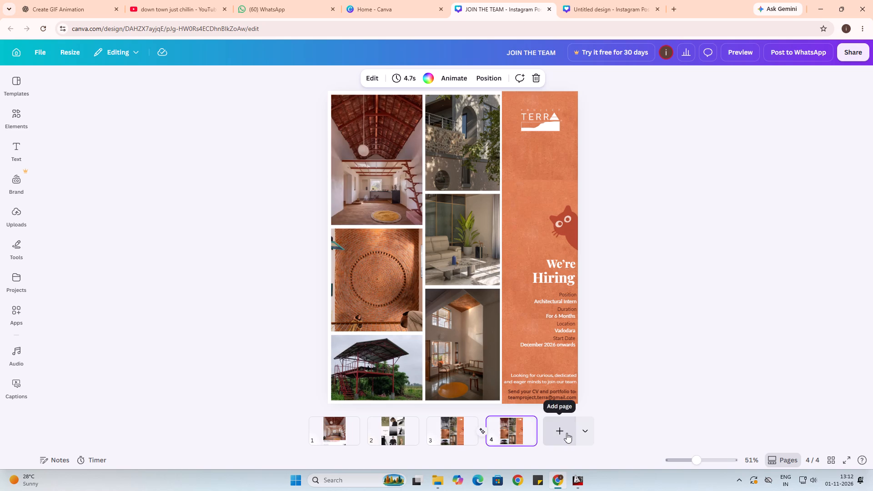
{"action": "left_click", "coordinate": [567, 433]}
{"action": "key", "text": "ctrl+v"}
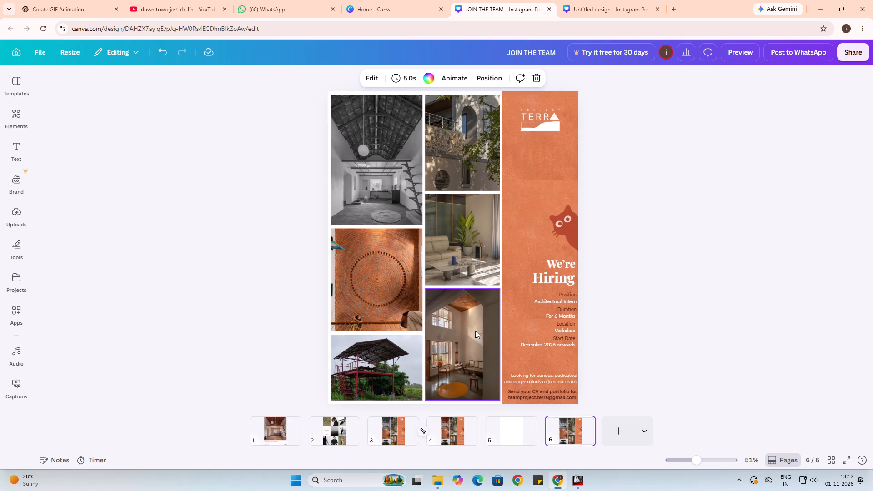
{"action": "left_click", "coordinate": [507, 435]}
{"action": "key", "text": "ctrl+v"}
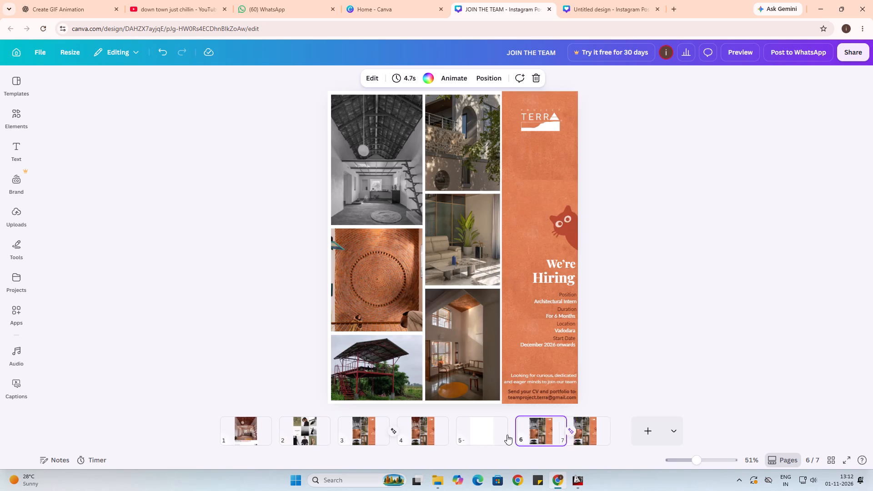
{"action": "left_click", "coordinate": [476, 434]}
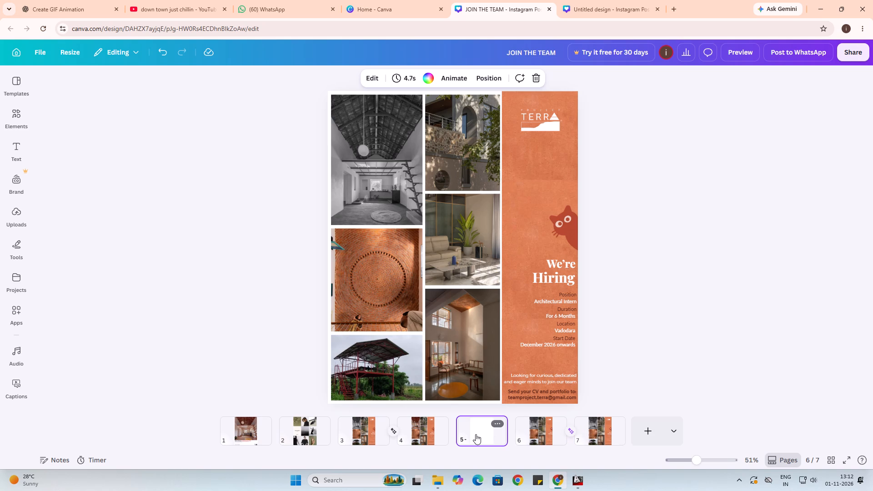
{"action": "key", "text": "ctrl+v"}
{"action": "left_click", "coordinate": [450, 434]}
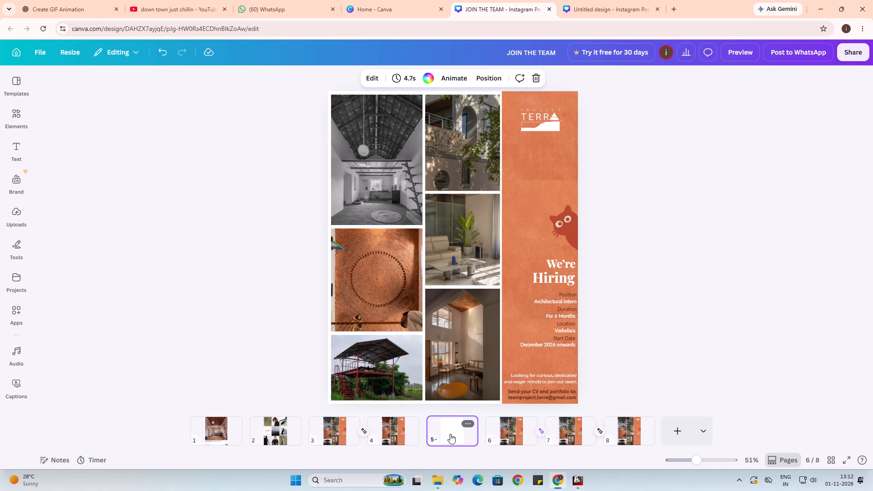
{"action": "key", "text": "ctrl+v"}
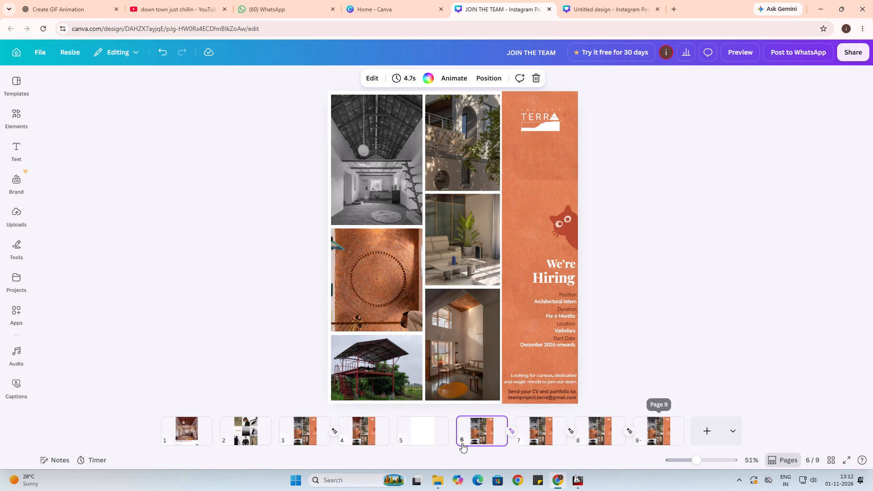
{"action": "left_click", "coordinate": [424, 432]}
{"action": "key", "text": "Delete"}
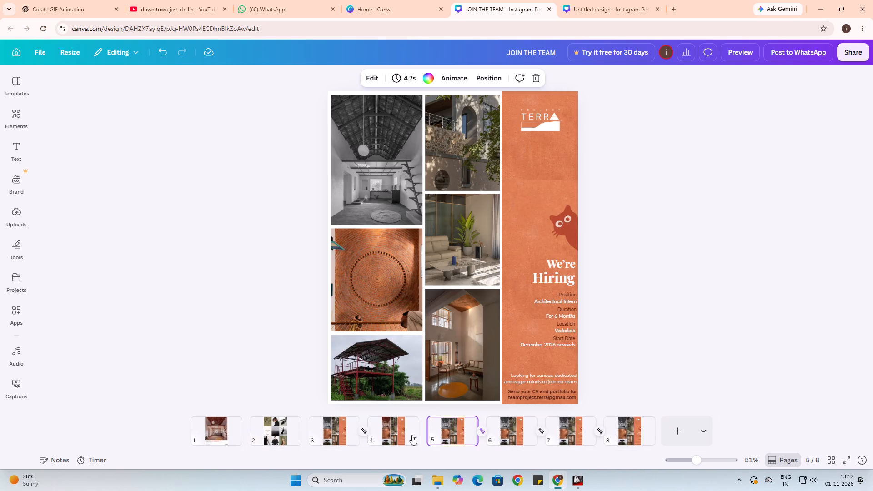
Copy page 8 and add it as page 9 at the end of the design, removing the extra blank page.
{"action": "left_click", "coordinate": [335, 439]}
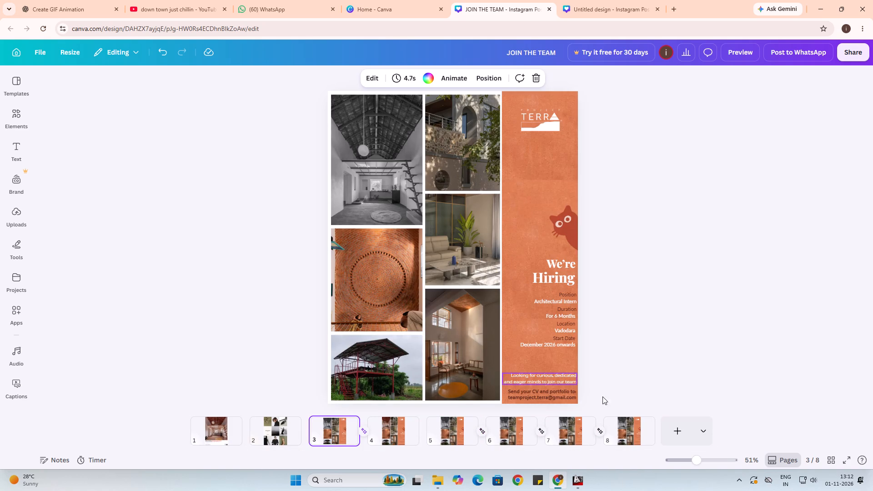
{"action": "left_click", "coordinate": [622, 428]}
{"action": "key", "text": "ctrl+c"}
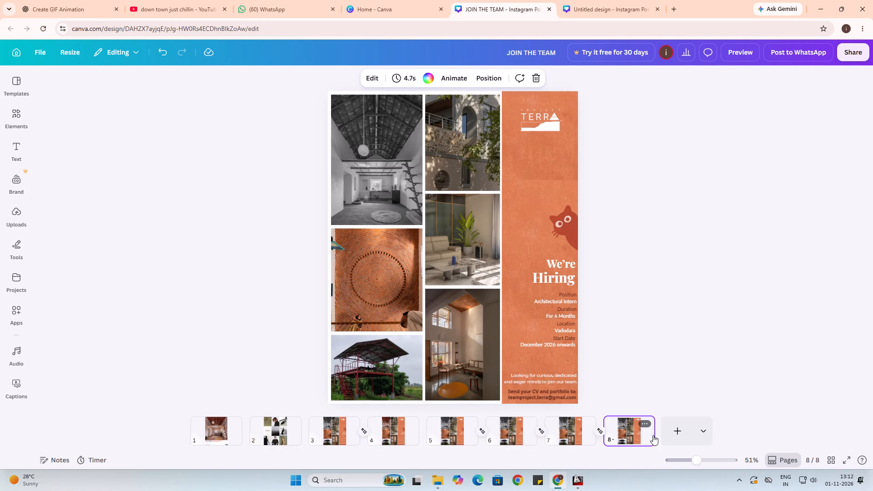
{"action": "left_click", "coordinate": [679, 432]}
{"action": "key", "text": "ctrl+v"}
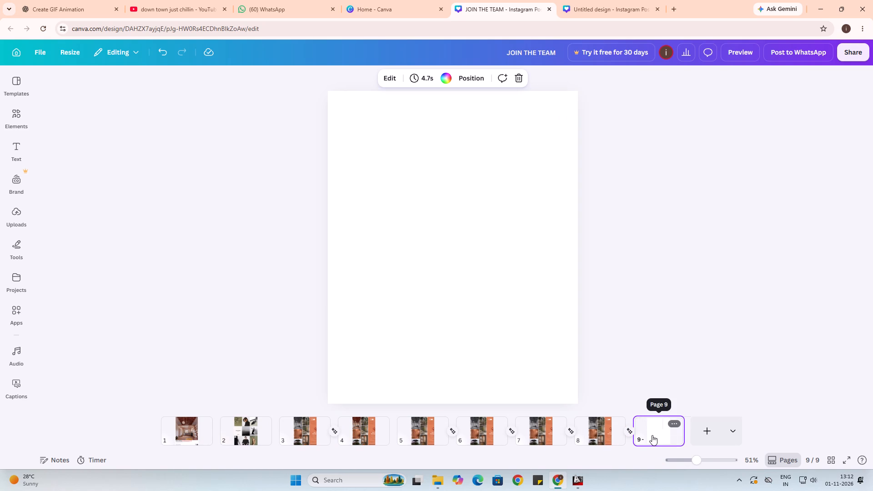
{"action": "left_click", "coordinate": [632, 435]}
{"action": "key", "text": "Delete"}
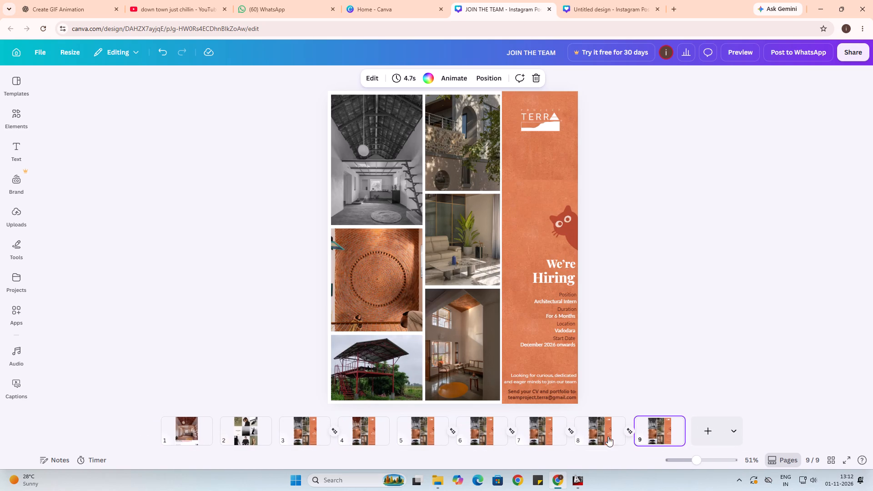
On page 3, delete the colour photo of the circular brick pattern and the top layer of the tall interior photo.
{"action": "left_click", "coordinate": [311, 436]}
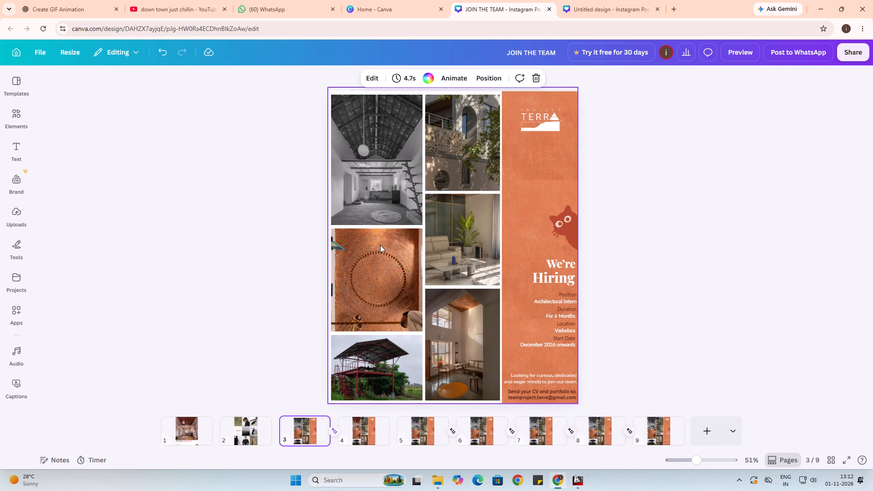
{"action": "left_click", "coordinate": [380, 245]}
{"action": "left_click_drag", "start_coordinate": [379, 261], "coordinate": [367, 266]}
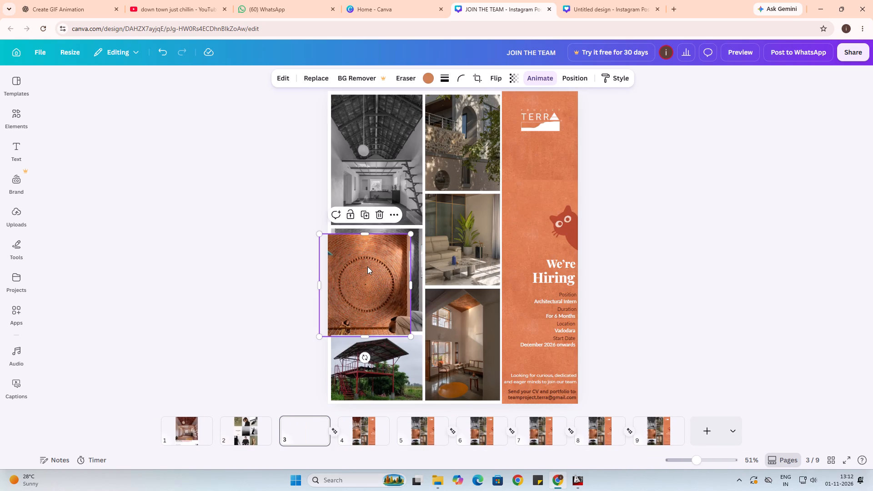
{"action": "key", "text": "Delete"}
{"action": "left_click", "coordinate": [394, 195]}
{"action": "key", "text": "Delete"}
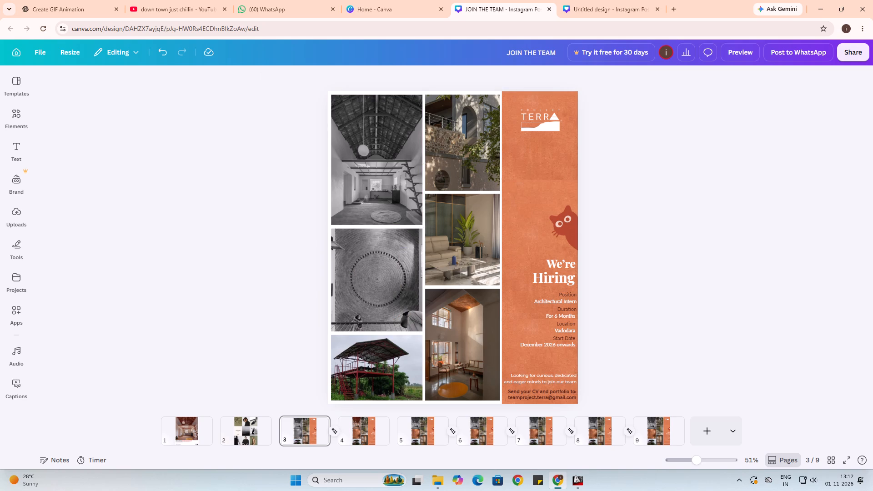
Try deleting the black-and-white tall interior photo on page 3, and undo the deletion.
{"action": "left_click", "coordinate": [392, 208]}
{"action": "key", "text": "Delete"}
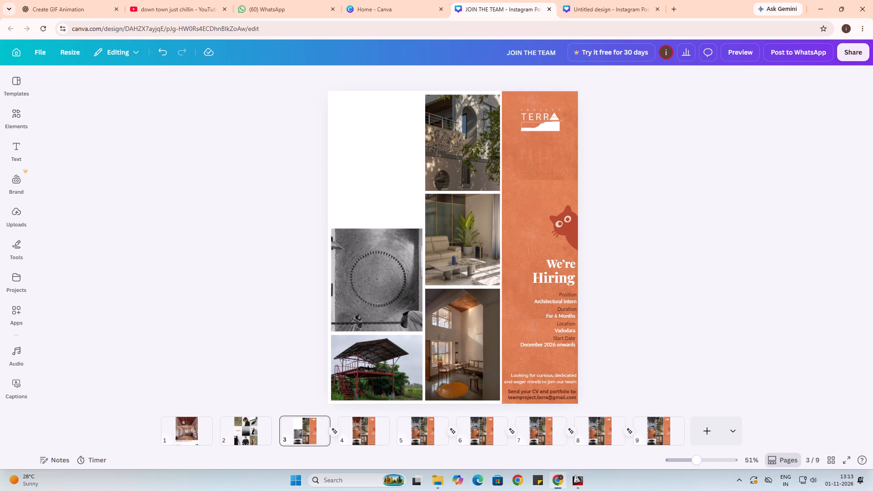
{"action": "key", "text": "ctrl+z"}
On page 3, delete the colour photos of the raised shed, the house facade, the living room and the double-height room.
{"action": "left_click", "coordinate": [390, 356]}
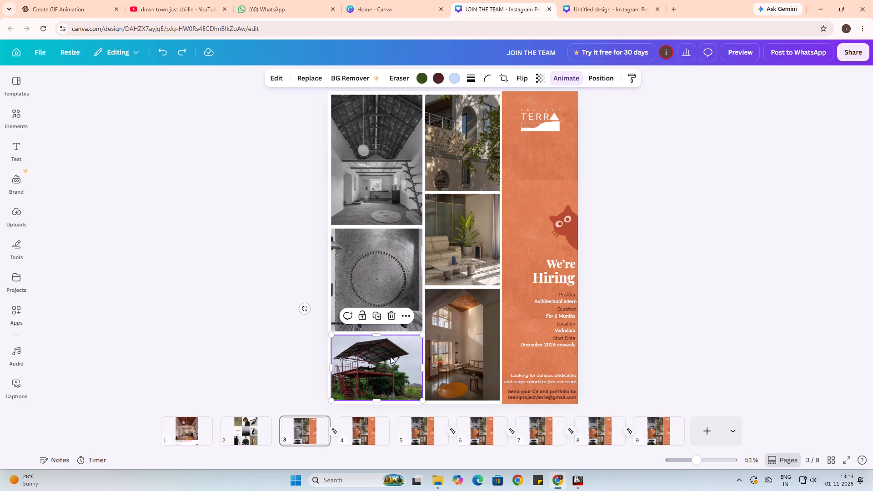
{"action": "key", "text": "Delete"}
{"action": "left_click", "coordinate": [474, 172]}
{"action": "key", "text": "Delete"}
{"action": "left_click", "coordinate": [465, 234]}
{"action": "key", "text": "Delete"}
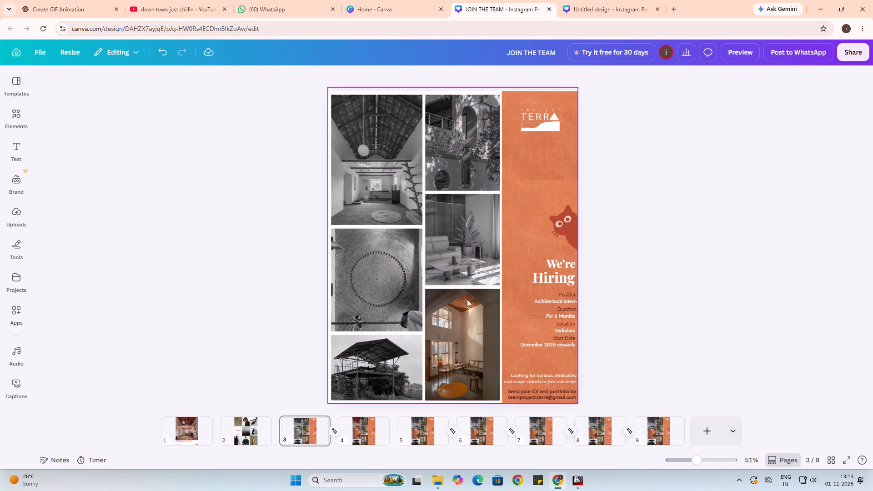
{"action": "left_click", "coordinate": [457, 330]}
{"action": "key", "text": "Delete"}
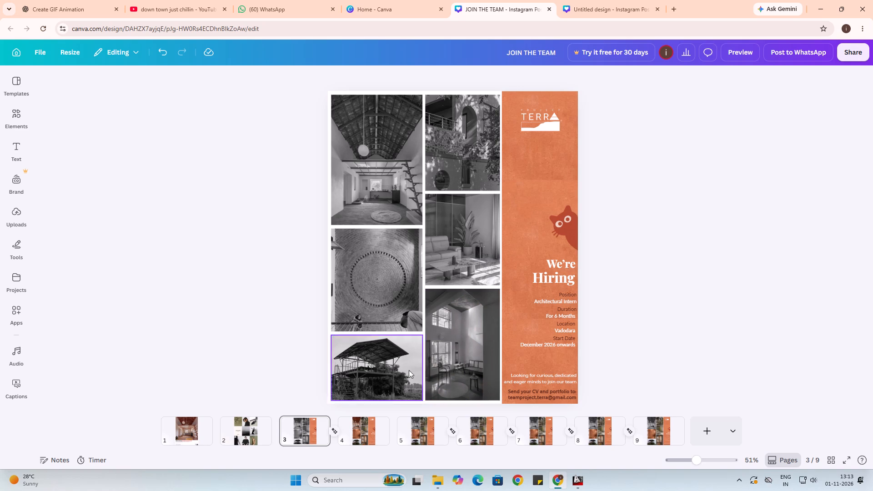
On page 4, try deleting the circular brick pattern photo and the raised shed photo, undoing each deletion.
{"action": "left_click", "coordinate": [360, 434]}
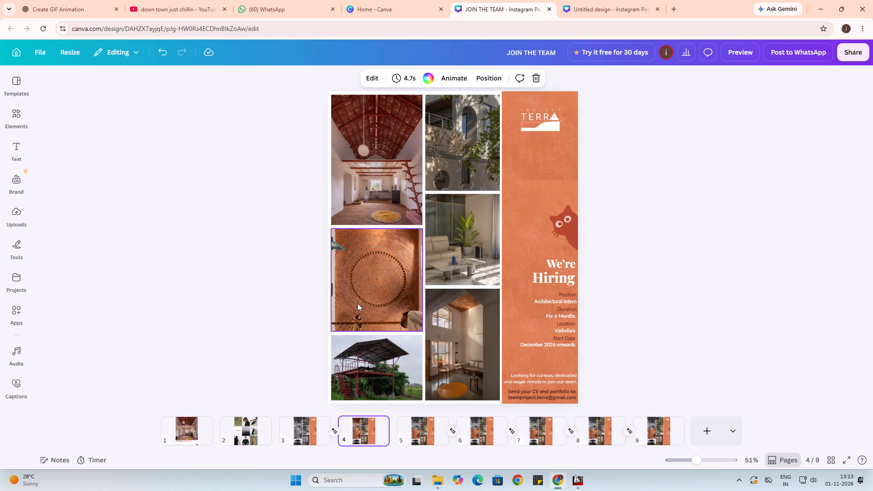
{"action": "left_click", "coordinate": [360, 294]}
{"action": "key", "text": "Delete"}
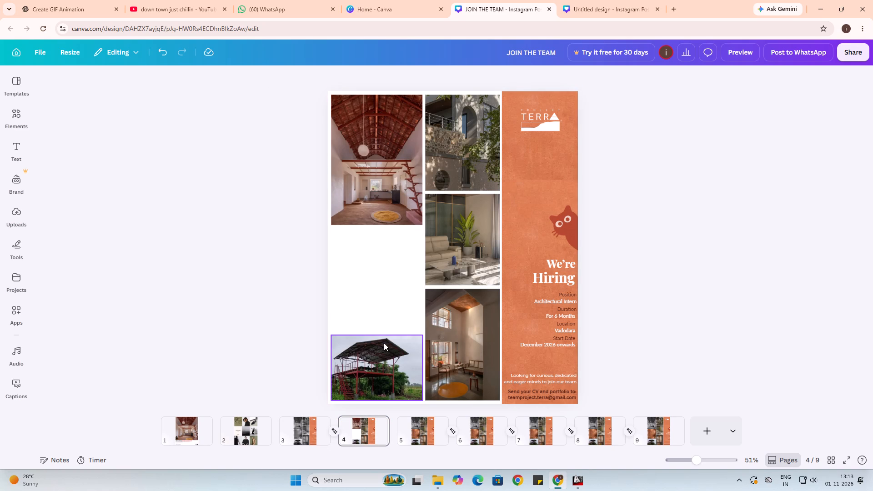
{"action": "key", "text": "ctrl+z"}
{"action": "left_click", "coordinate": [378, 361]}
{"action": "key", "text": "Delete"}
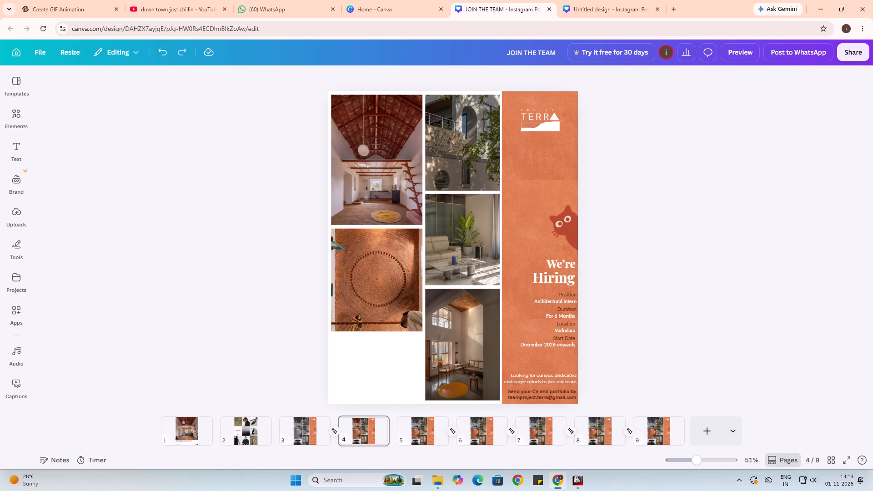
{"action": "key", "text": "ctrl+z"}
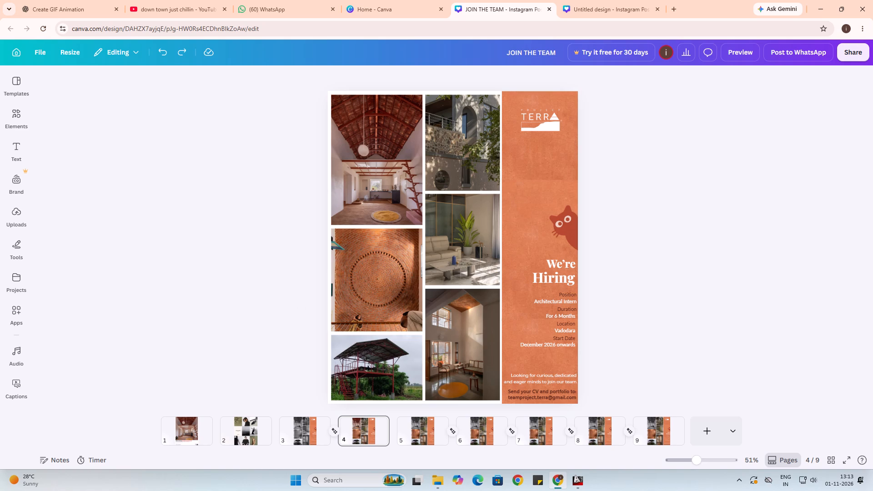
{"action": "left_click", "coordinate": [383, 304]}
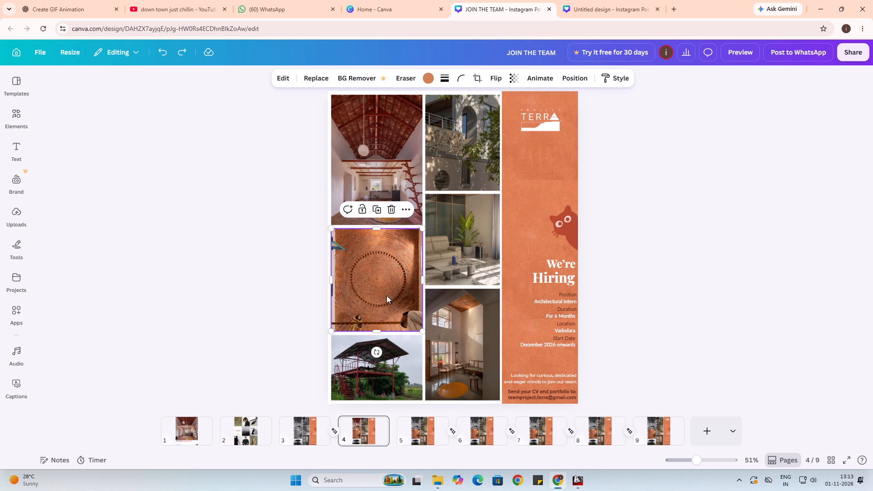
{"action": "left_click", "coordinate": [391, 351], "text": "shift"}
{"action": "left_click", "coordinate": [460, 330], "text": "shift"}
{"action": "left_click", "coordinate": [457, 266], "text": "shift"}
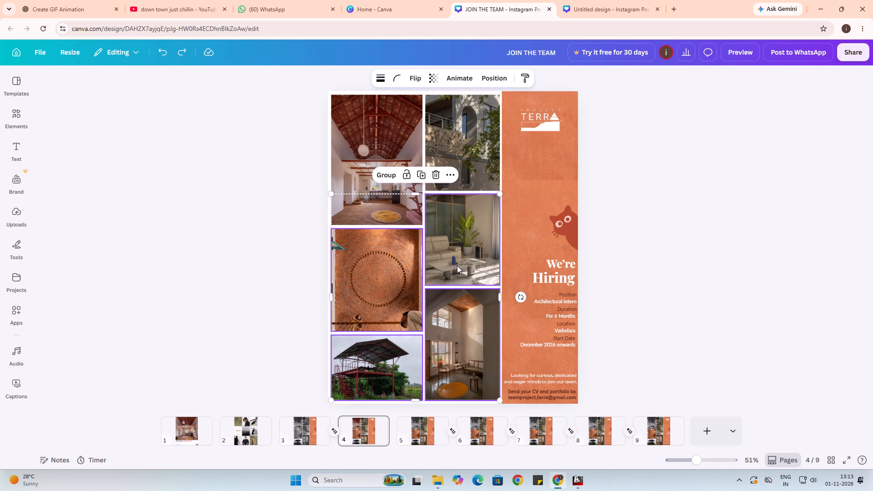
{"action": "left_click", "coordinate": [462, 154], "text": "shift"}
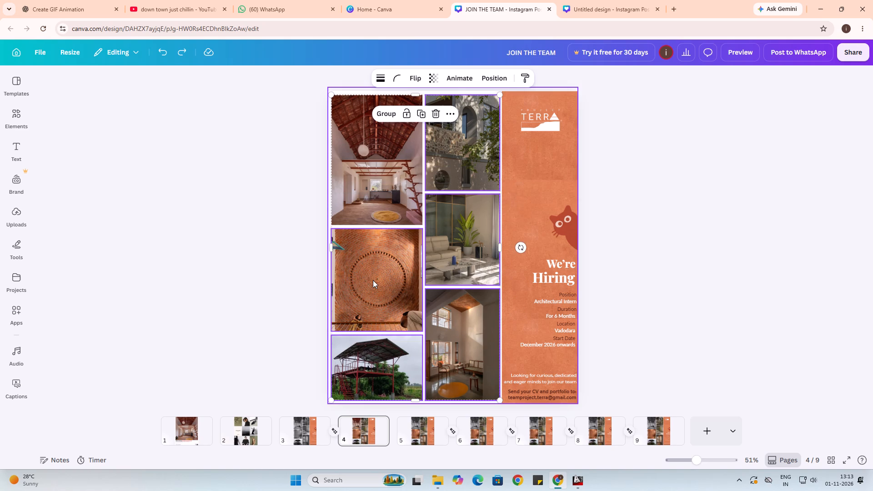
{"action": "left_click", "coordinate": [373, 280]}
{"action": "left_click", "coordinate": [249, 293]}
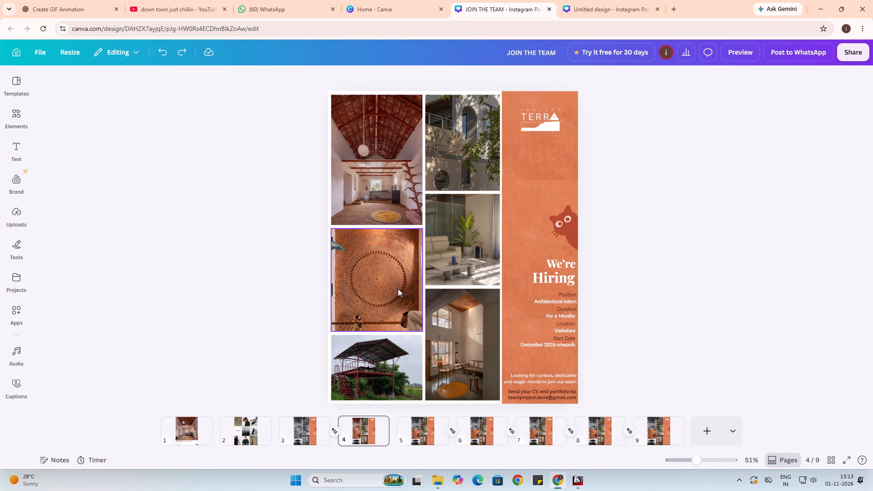
On page 4, turn the circular brick pattern photo black-and-white by setting its saturation to -100.
{"action": "left_click", "coordinate": [398, 288]}
{"action": "left_click", "coordinate": [280, 74]}
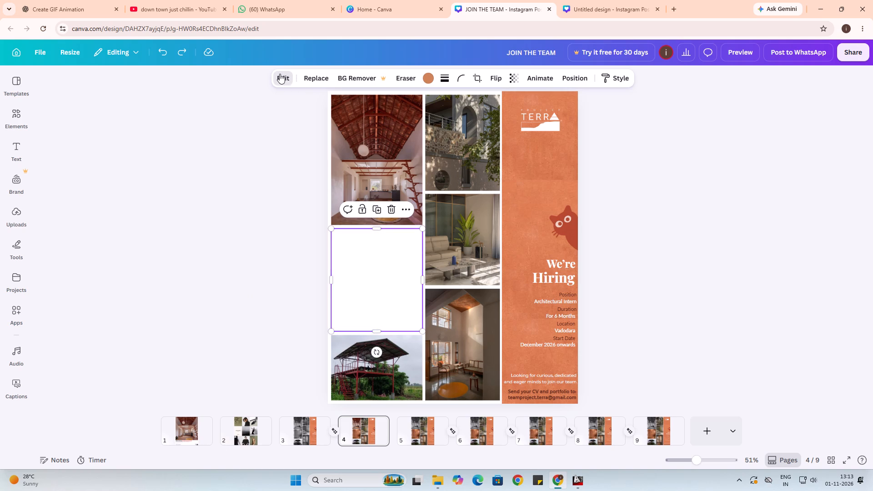
{"action": "left_click", "coordinate": [63, 185]}
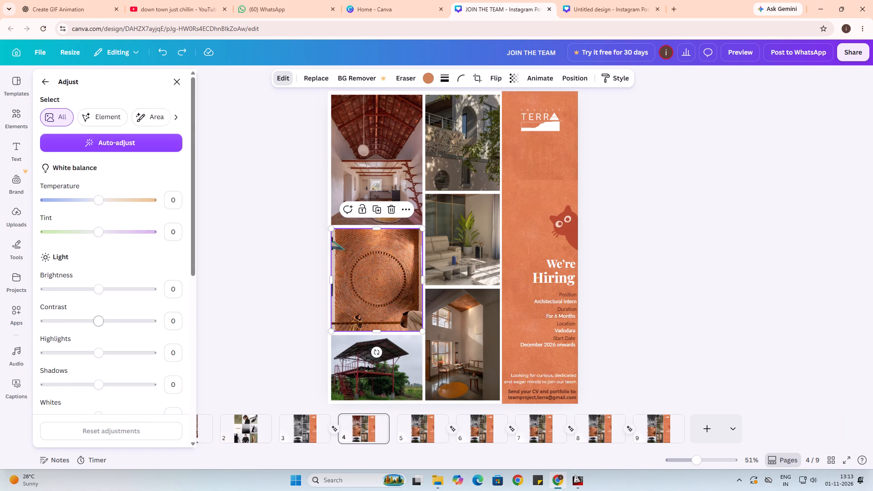
{"action": "scroll", "coordinate": [100, 319], "scroll_direction": "down", "scroll_amount": 2}
{"action": "scroll", "coordinate": [95, 356], "scroll_direction": "down", "scroll_amount": 3}
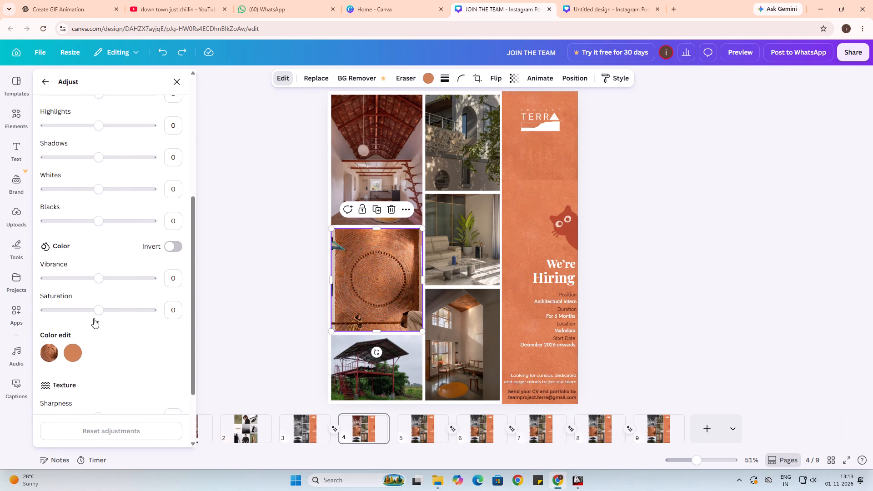
{"action": "left_click_drag", "start_coordinate": [95, 314], "coordinate": [24, 314]}
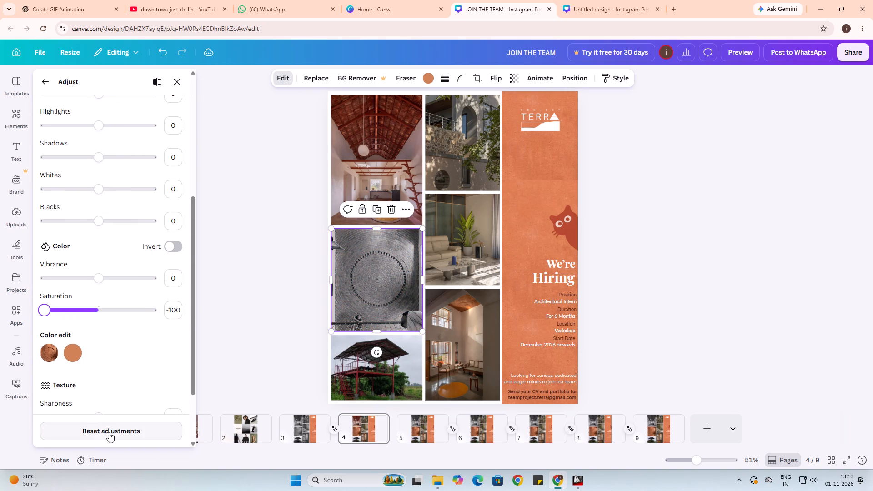
{"action": "left_click", "coordinate": [254, 328]}
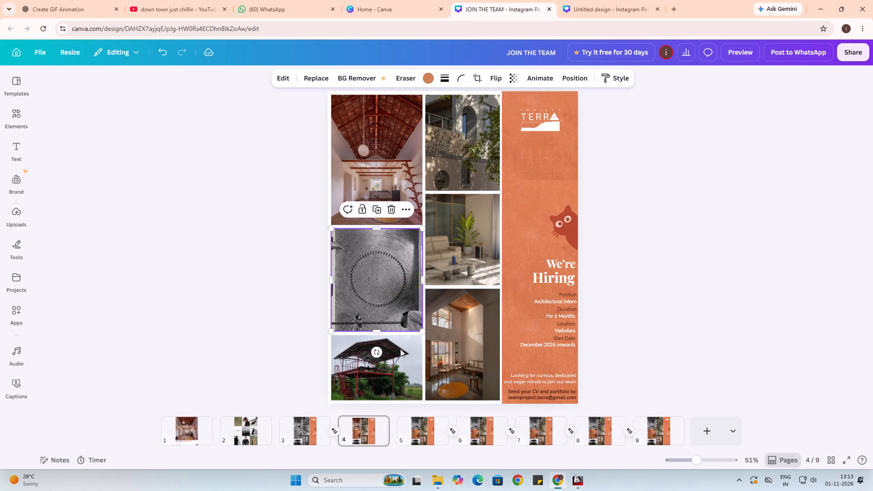
On page 4, turn the raised shed photo black-and-white by setting its saturation to -100.
{"action": "left_click", "coordinate": [373, 374]}
{"action": "left_click", "coordinate": [270, 78]}
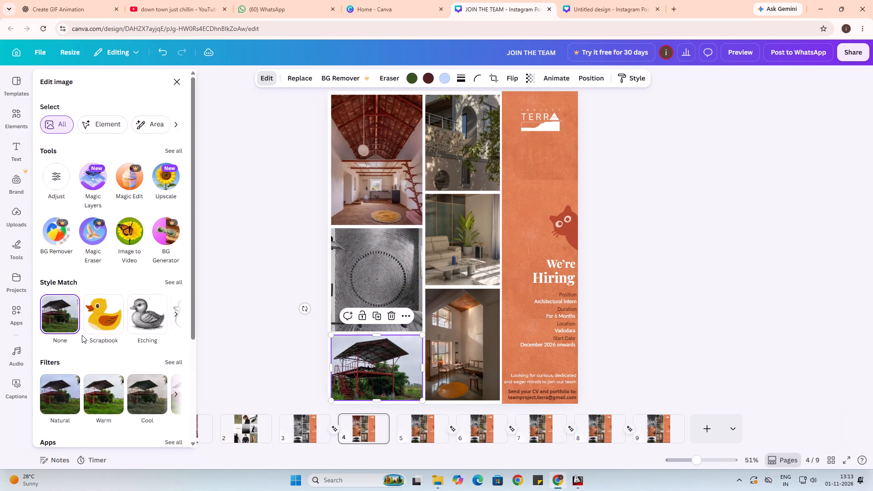
{"action": "left_click", "coordinate": [57, 184]}
{"action": "scroll", "coordinate": [83, 318], "scroll_direction": "down", "scroll_amount": 1}
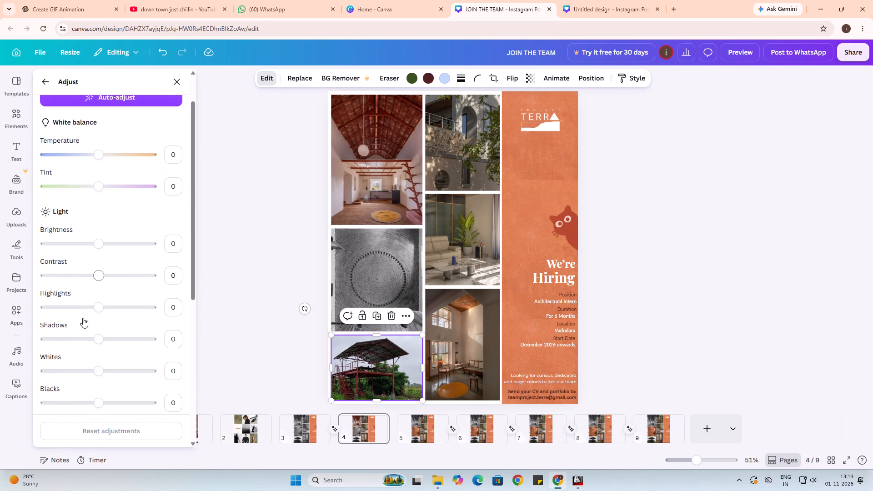
{"action": "scroll", "coordinate": [83, 318], "scroll_direction": "down", "scroll_amount": 2}
{"action": "left_click_drag", "start_coordinate": [101, 400], "coordinate": [34, 401]}
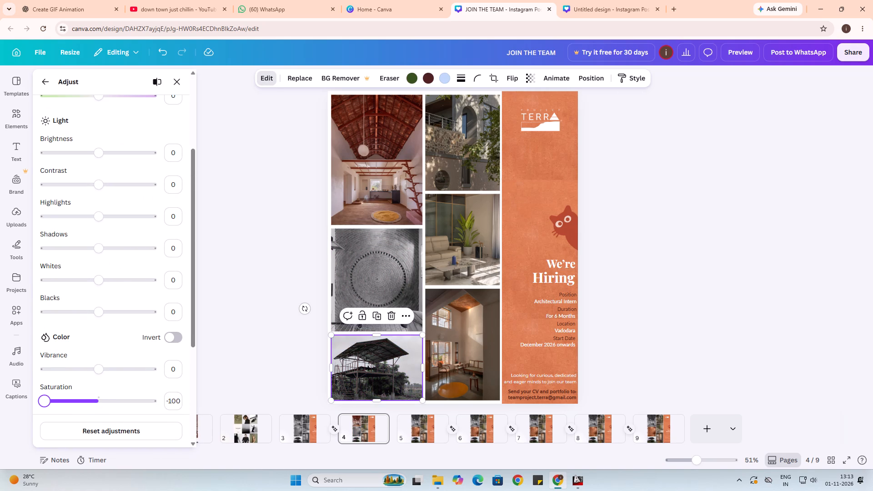
{"action": "left_click_drag", "start_coordinate": [34, 401], "coordinate": [18, 402]}
{"action": "left_click", "coordinate": [251, 319]}
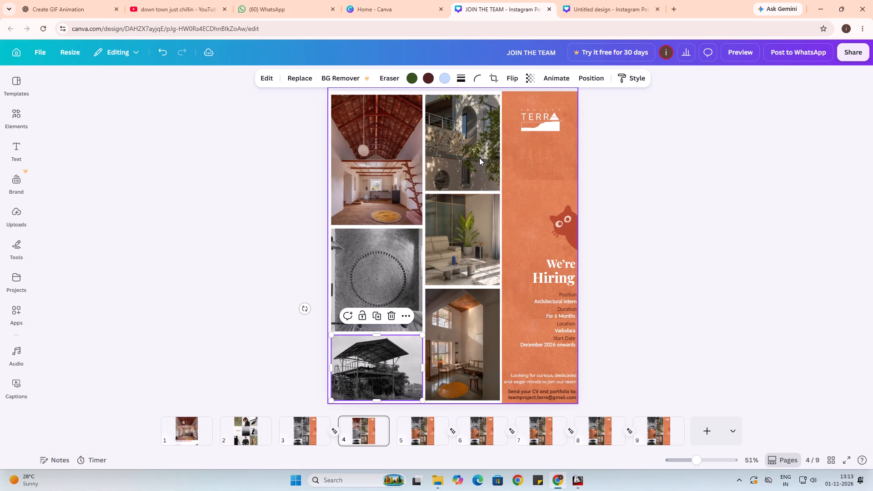
On page 4, turn the house facade photo black-and-white by reducing its saturation to the minimum.
{"action": "left_click", "coordinate": [479, 158]}
{"action": "left_click", "coordinate": [277, 77]}
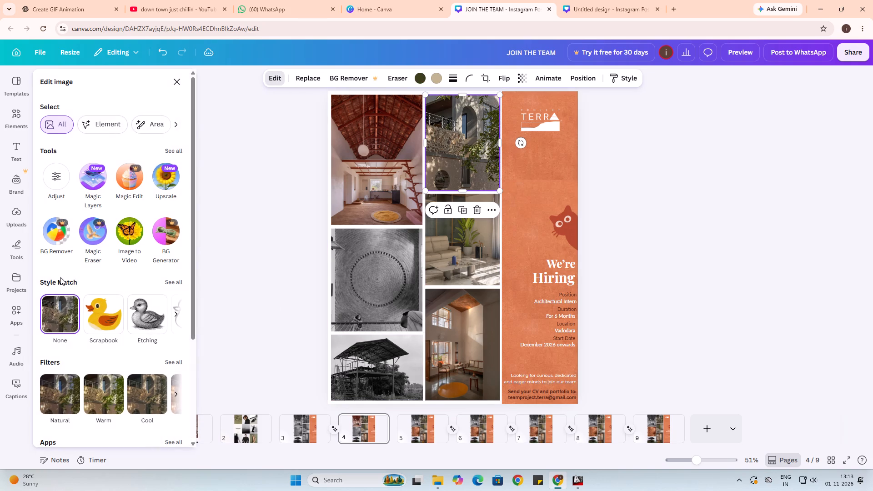
{"action": "scroll", "coordinate": [65, 339], "scroll_direction": "down", "scroll_amount": 9}
{"action": "scroll", "coordinate": [65, 339], "scroll_direction": "up", "scroll_amount": 4}
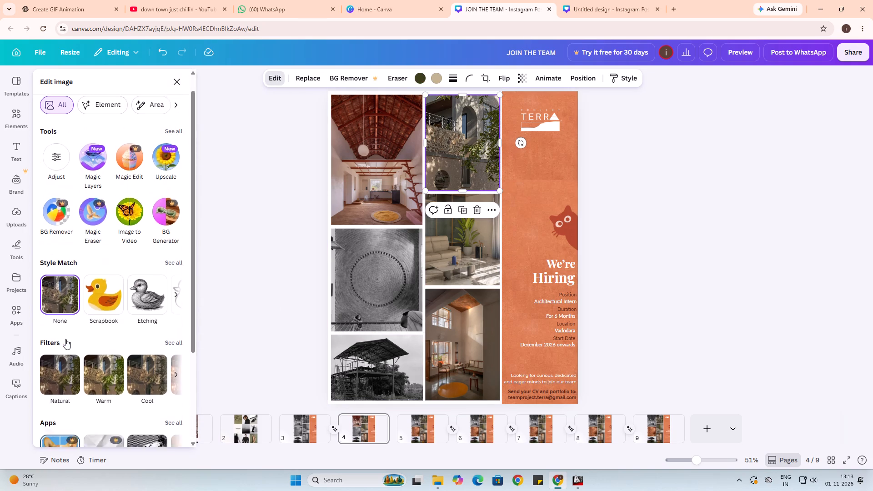
{"action": "scroll", "coordinate": [65, 339], "scroll_direction": "up", "scroll_amount": 3}
{"action": "left_click", "coordinate": [57, 177]}
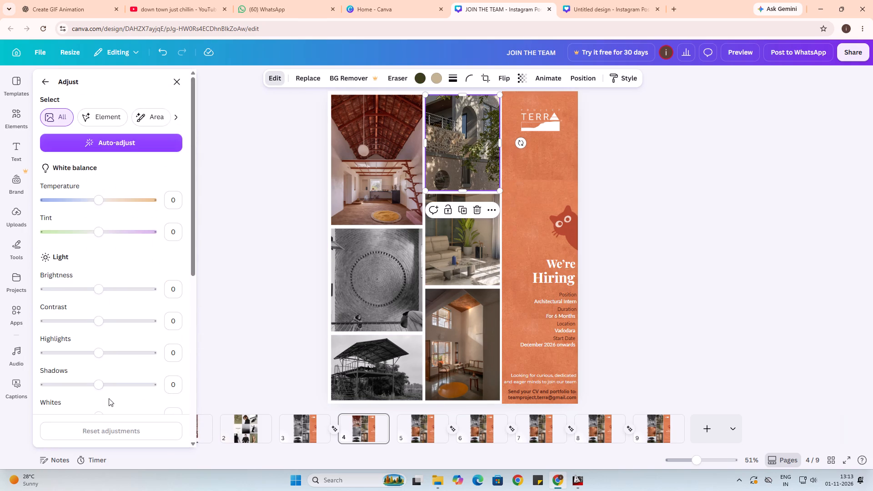
{"action": "scroll", "coordinate": [104, 386], "scroll_direction": "down", "scroll_amount": 3}
{"action": "left_click_drag", "start_coordinate": [100, 401], "coordinate": [99, 401]}
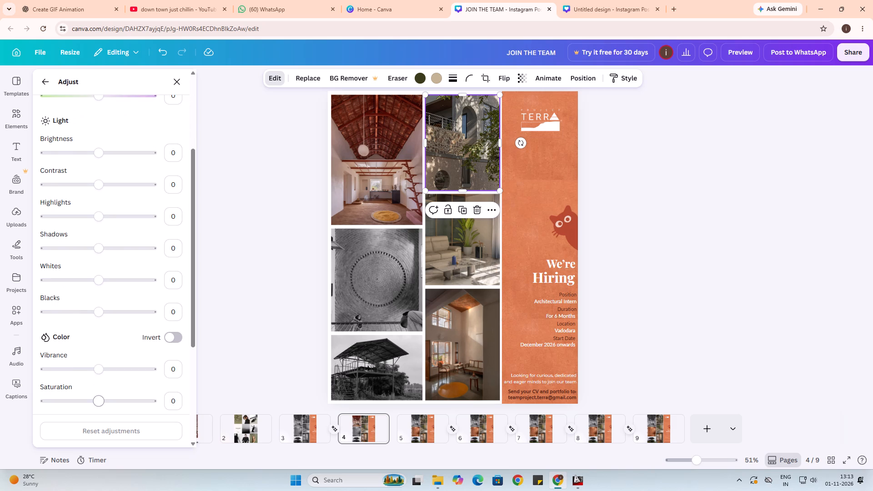
{"action": "left_click_drag", "start_coordinate": [99, 401], "coordinate": [20, 404]}
{"action": "left_click", "coordinate": [237, 289]}
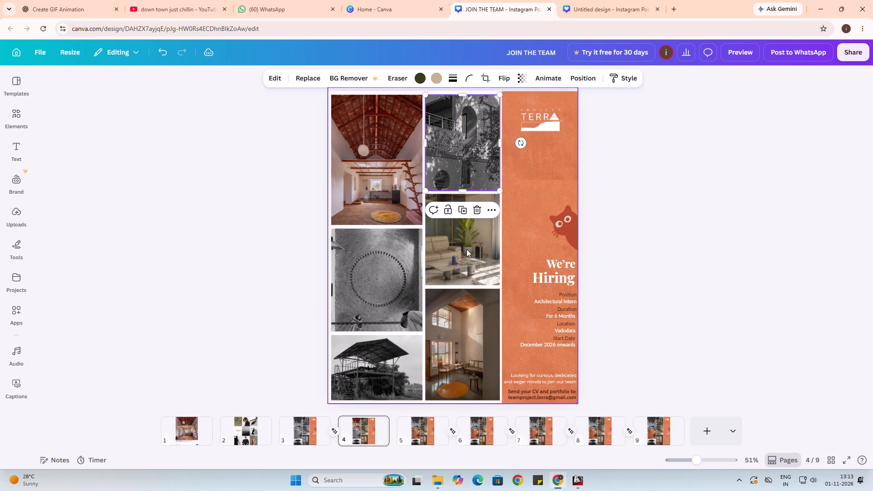
On page 4, turn the living room photo black-and-white by reducing its saturation to the minimum.
{"action": "left_click", "coordinate": [467, 249]}
{"action": "left_click", "coordinate": [268, 76]}
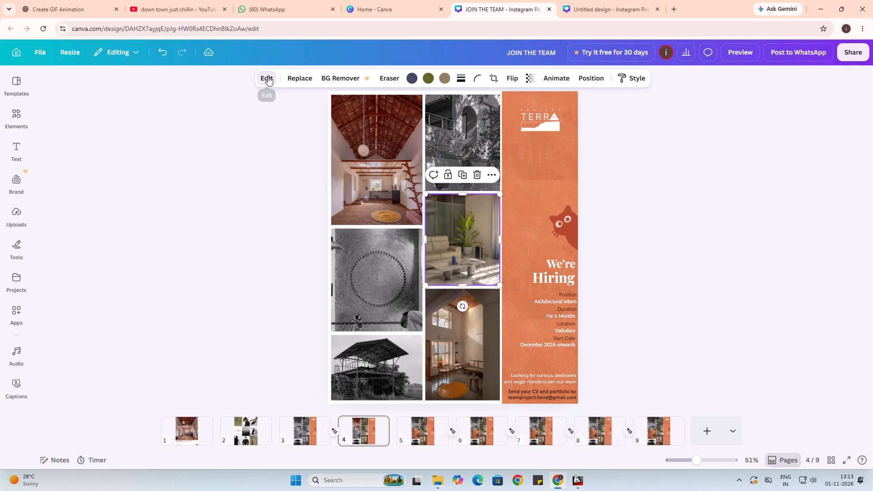
{"action": "left_click", "coordinate": [56, 171]}
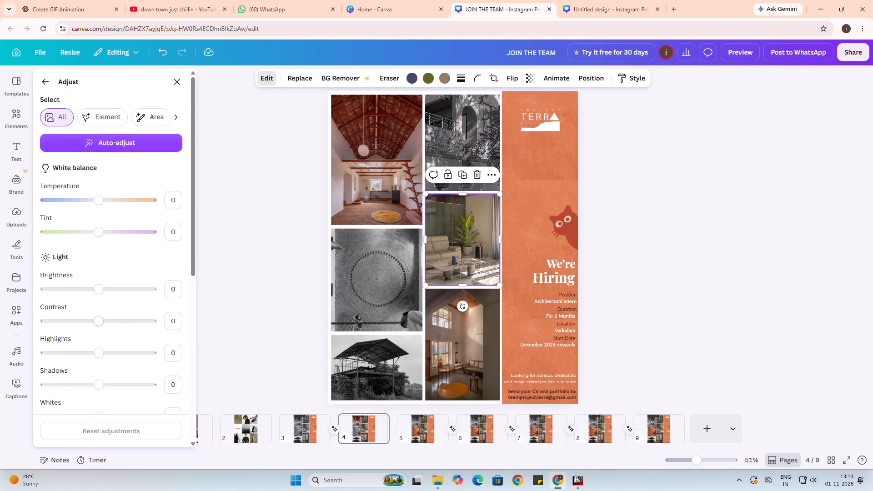
{"action": "scroll", "coordinate": [93, 324], "scroll_direction": "down", "scroll_amount": 2}
{"action": "scroll", "coordinate": [100, 360], "scroll_direction": "down", "scroll_amount": 2}
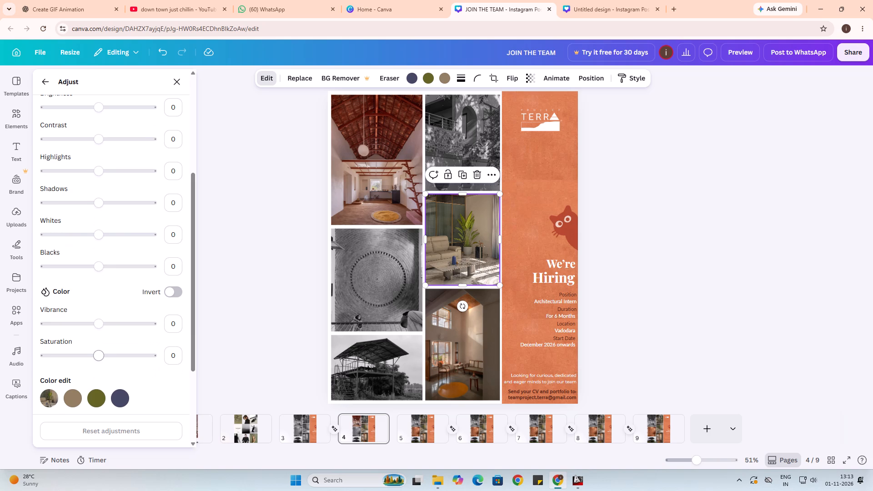
{"action": "left_click_drag", "start_coordinate": [100, 354], "coordinate": [26, 348]}
{"action": "left_click", "coordinate": [241, 293]}
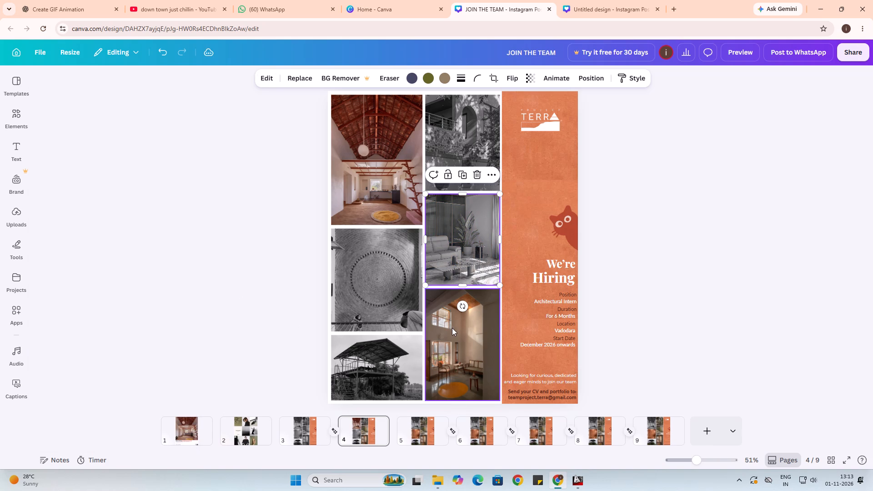
On page 4, turn the double-height room photo black-and-white by setting its saturation to -100.
{"action": "left_click", "coordinate": [452, 327]}
{"action": "left_click", "coordinate": [286, 80]}
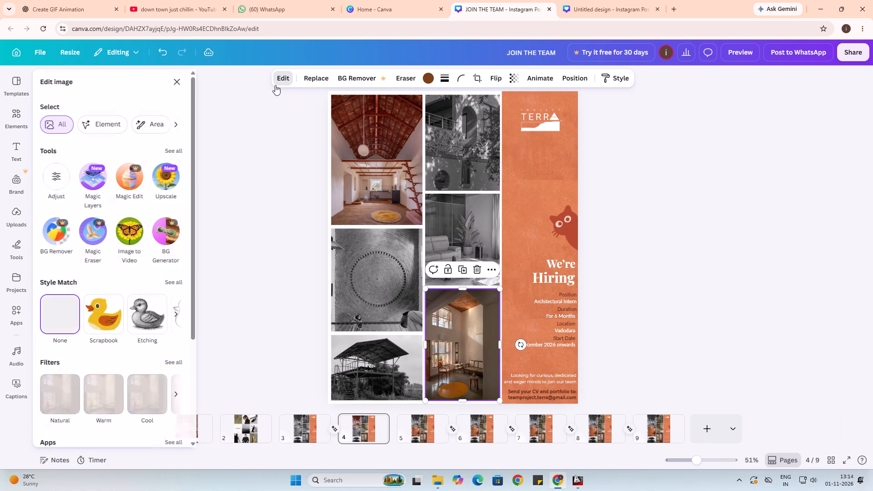
{"action": "left_click", "coordinate": [54, 171]}
{"action": "scroll", "coordinate": [83, 328], "scroll_direction": "down", "scroll_amount": 3}
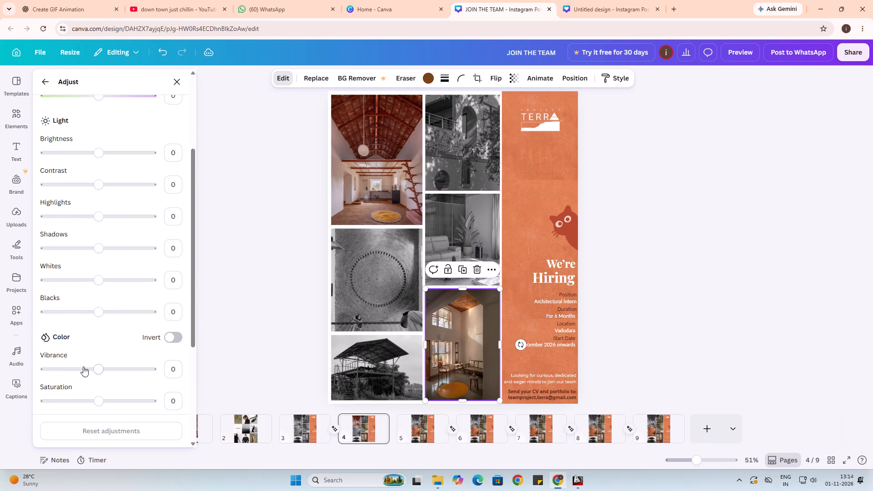
{"action": "left_click_drag", "start_coordinate": [100, 407], "coordinate": [6, 401]}
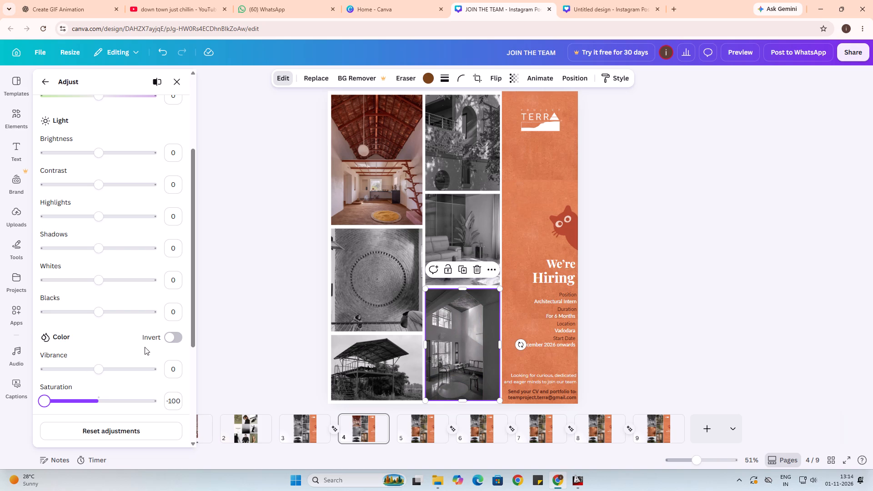
{"action": "left_click", "coordinate": [219, 341]}
{"action": "left_click", "coordinate": [219, 341]}
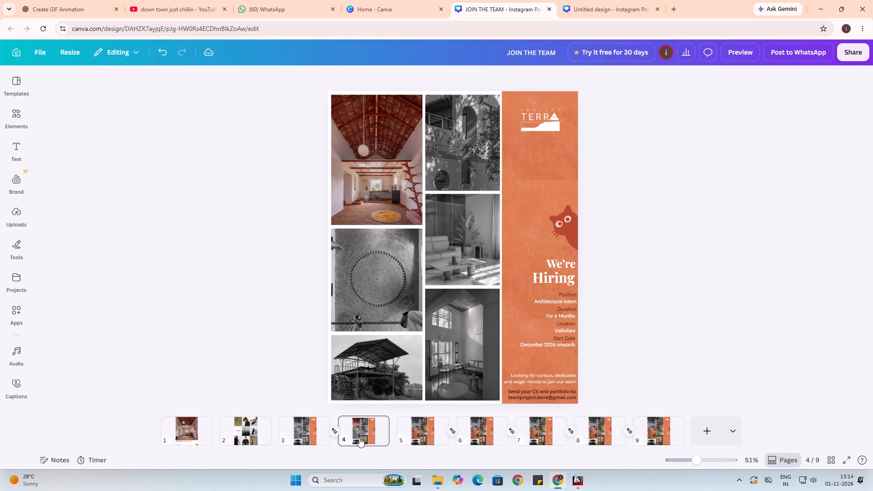
On page 5, restore the tall interior photo to colour by setting its saturation to 0.
{"action": "left_click", "coordinate": [422, 437]}
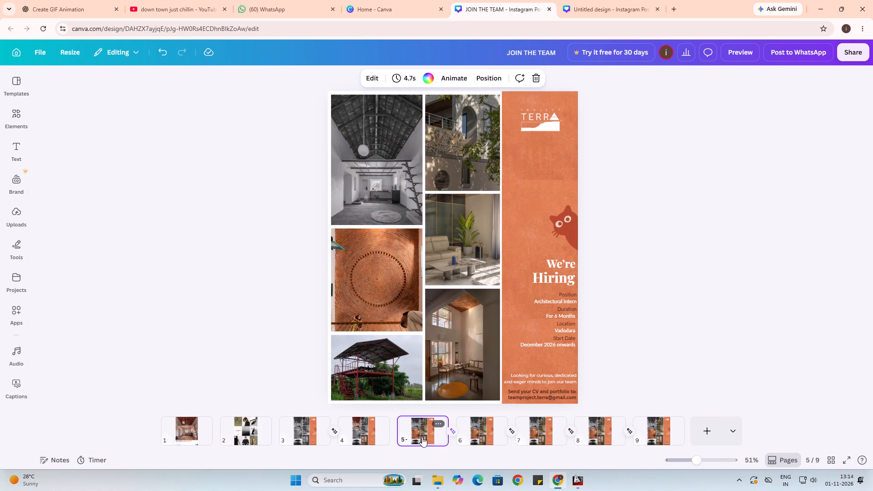
{"action": "left_click", "coordinate": [298, 438]}
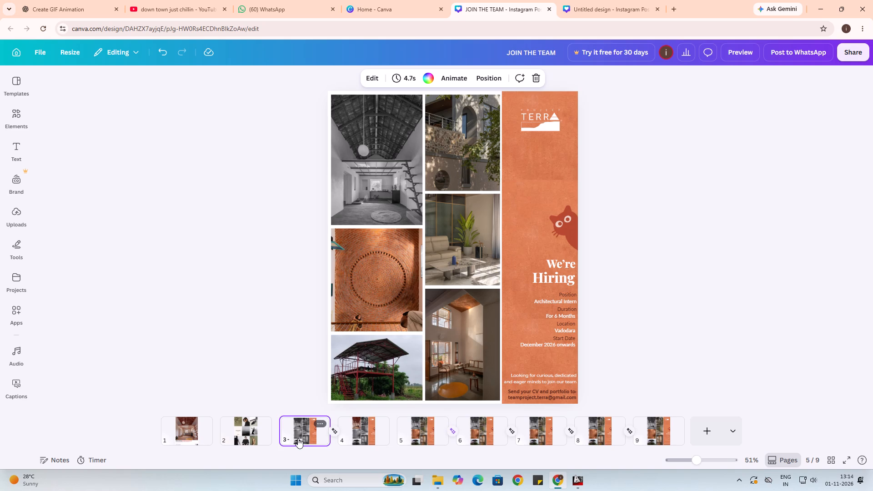
{"action": "left_click", "coordinate": [363, 436]}
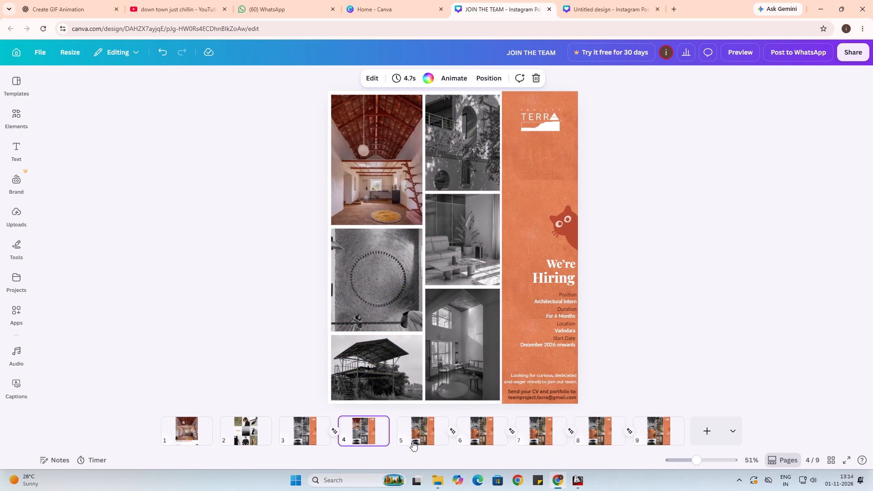
{"action": "left_click", "coordinate": [426, 439]}
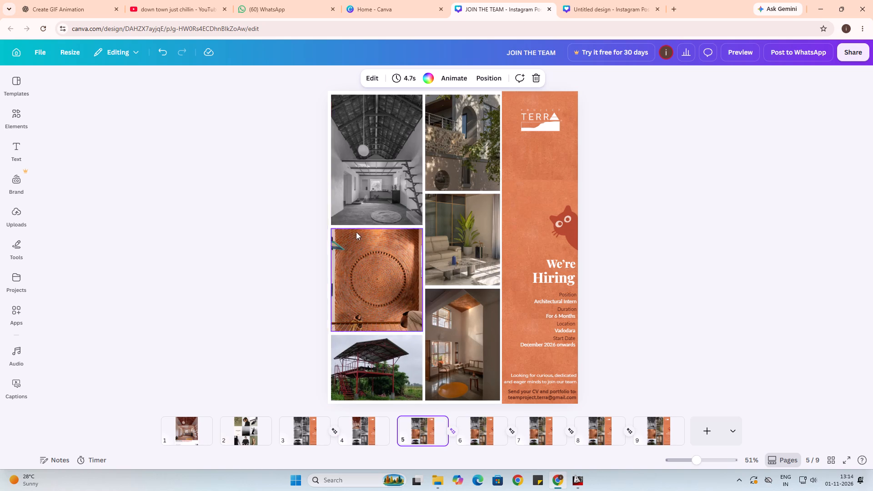
{"action": "left_click", "coordinate": [366, 198]}
{"action": "left_click_drag", "start_coordinate": [366, 197], "coordinate": [348, 202]}
{"action": "key", "text": "ctrl+z"}
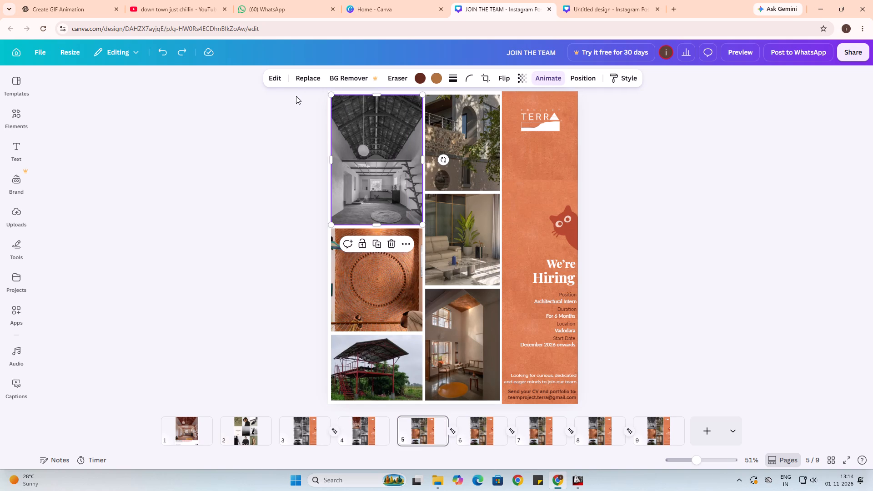
{"action": "left_click", "coordinate": [276, 80]}
{"action": "left_click", "coordinate": [58, 183]}
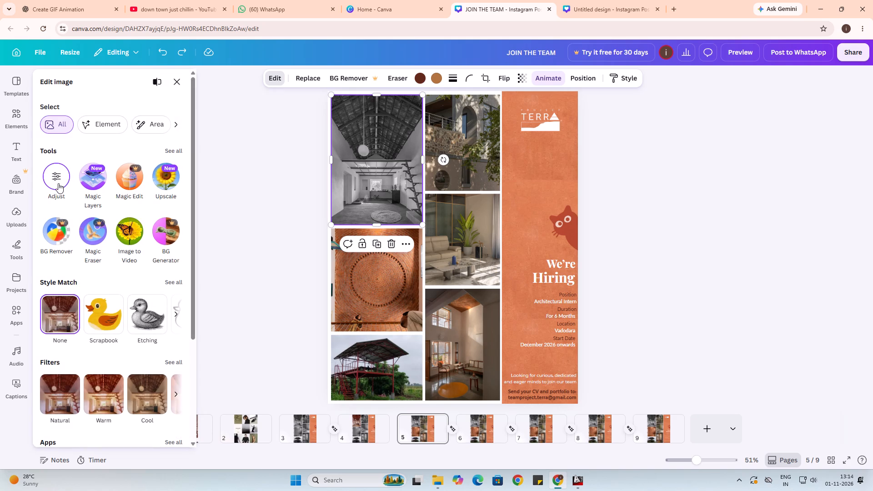
{"action": "scroll", "coordinate": [115, 390], "scroll_direction": "down", "scroll_amount": 4}
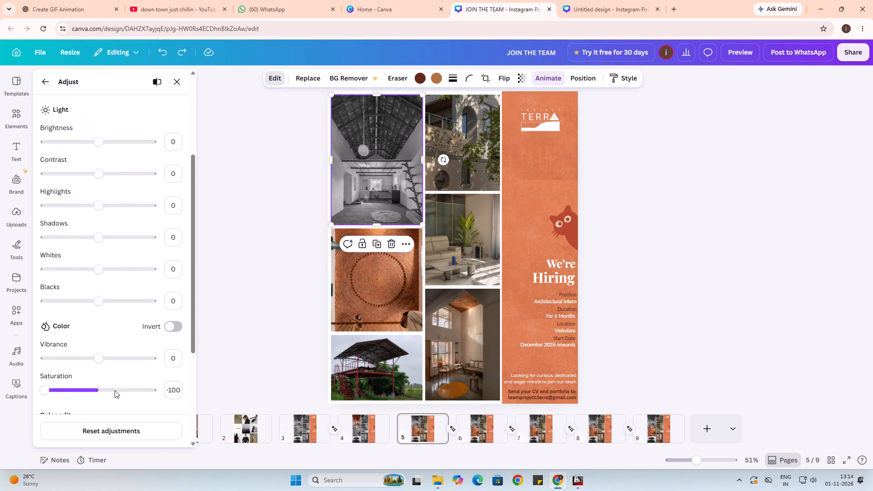
{"action": "left_click", "coordinate": [171, 360]}
{"action": "key", "text": "0"}
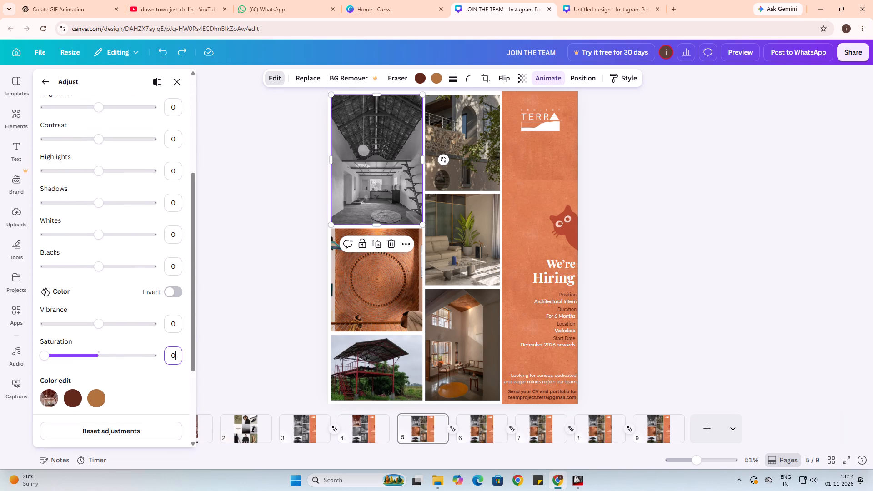
{"action": "key", "text": "Return"}
{"action": "left_click", "coordinate": [270, 313]}
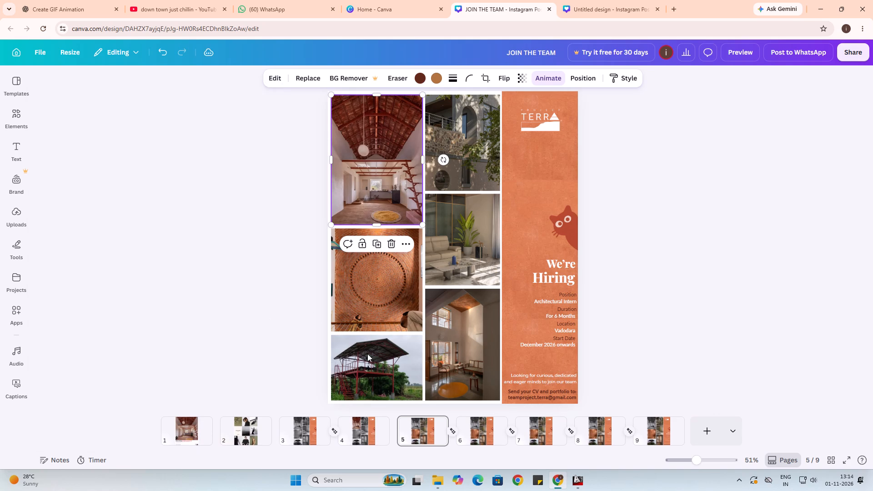
On page 5, delete the colour photos of the raised shed, the house facade, the living room and the double-height room.
{"action": "left_click", "coordinate": [367, 354]}
{"action": "left_click_drag", "start_coordinate": [367, 354], "coordinate": [353, 359]}
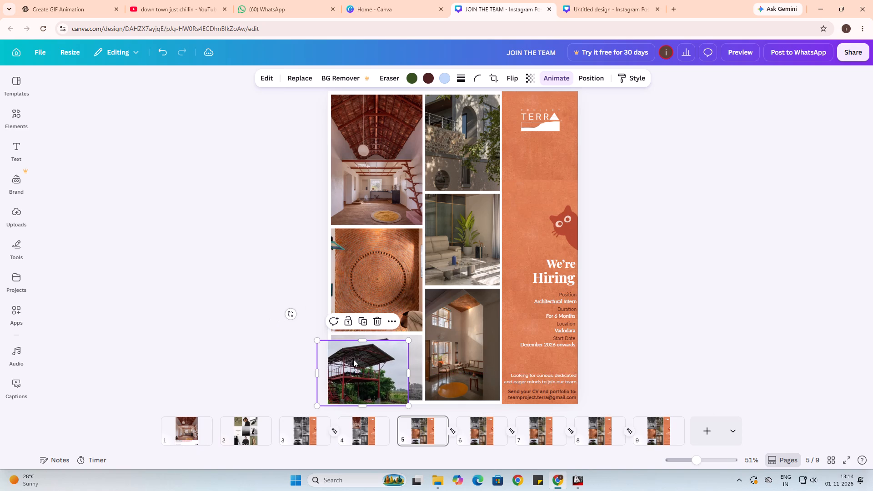
{"action": "key", "text": "Delete"}
{"action": "left_click", "coordinate": [488, 157]}
{"action": "key", "text": "Delete"}
{"action": "left_click", "coordinate": [472, 218]}
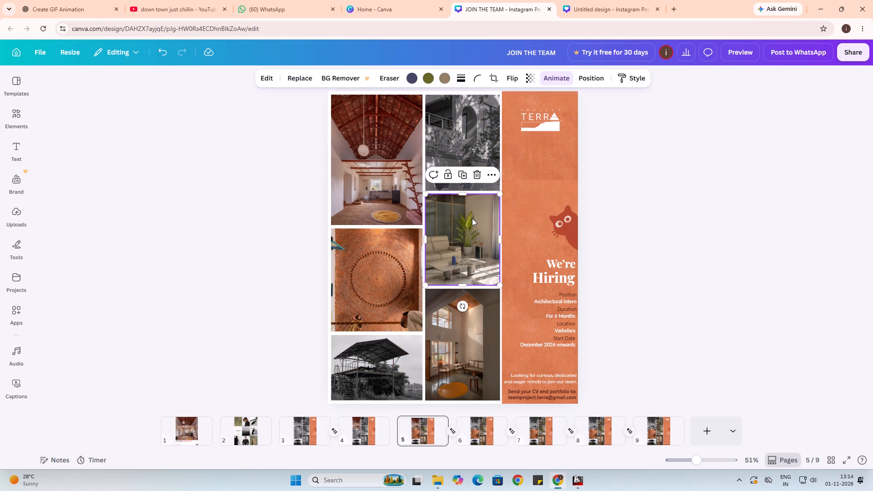
{"action": "key", "text": "Delete"}
{"action": "left_click", "coordinate": [459, 303]}
{"action": "key", "text": "Delete"}
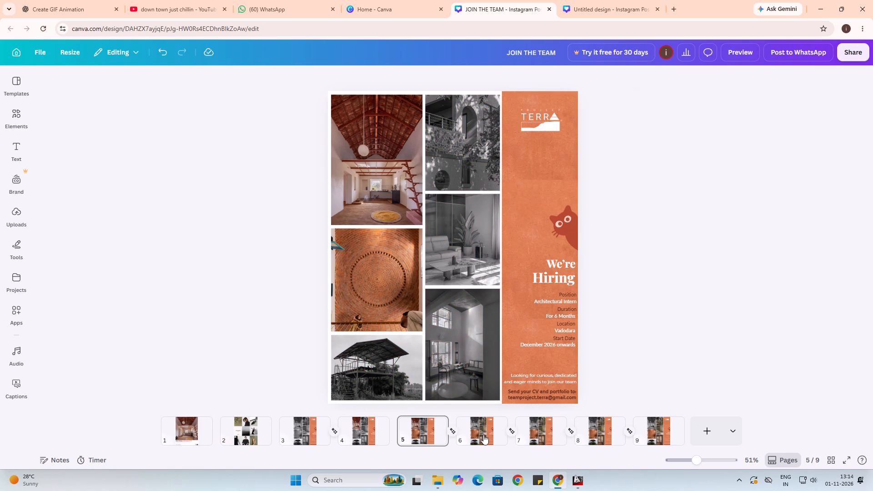
On page 6, restore the tall interior photo to colour by setting its saturation to 0.
{"action": "left_click", "coordinate": [483, 435]}
{"action": "left_click", "coordinate": [386, 198]}
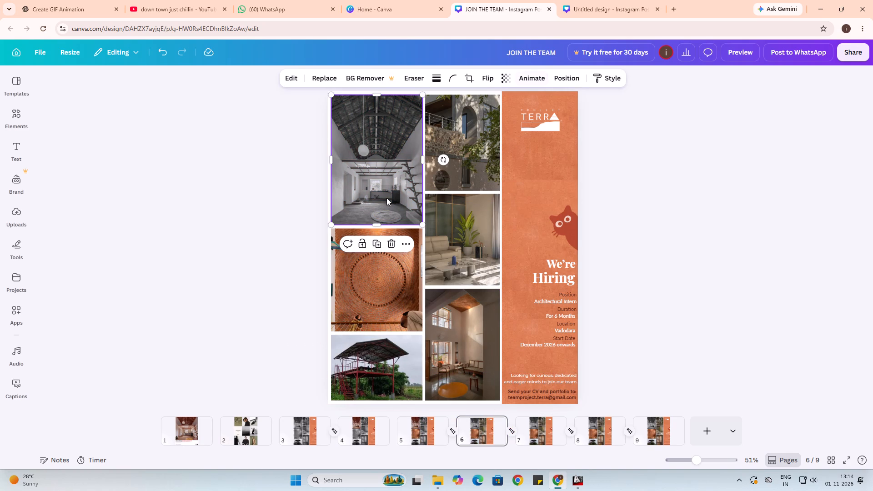
{"action": "left_click", "coordinate": [275, 82]}
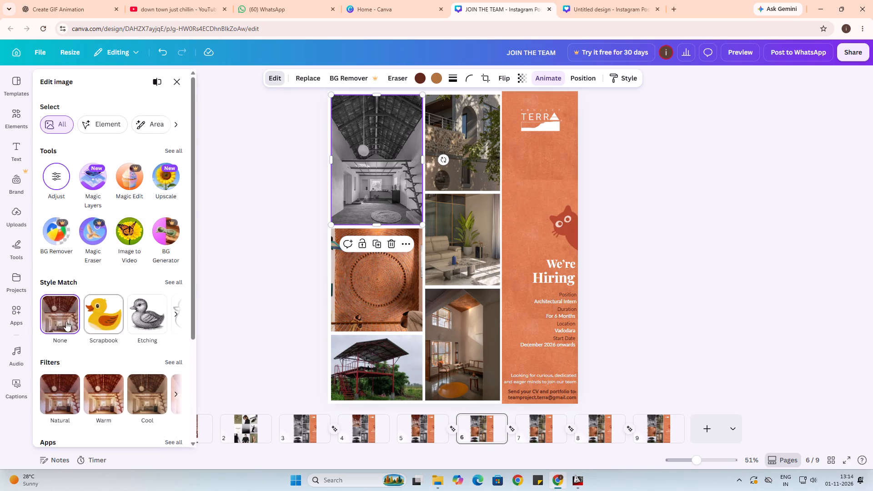
{"action": "left_click", "coordinate": [60, 179]}
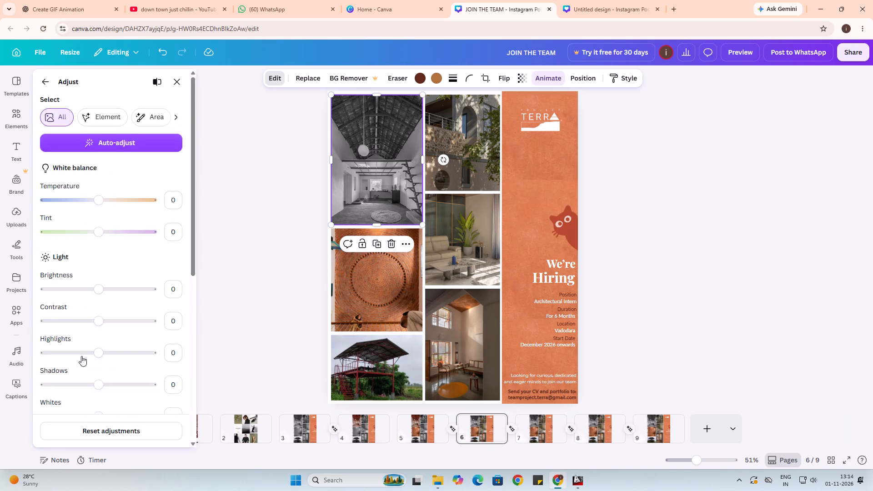
{"action": "scroll", "coordinate": [81, 356], "scroll_direction": "down", "scroll_amount": 3}
{"action": "left_click", "coordinate": [181, 401]}
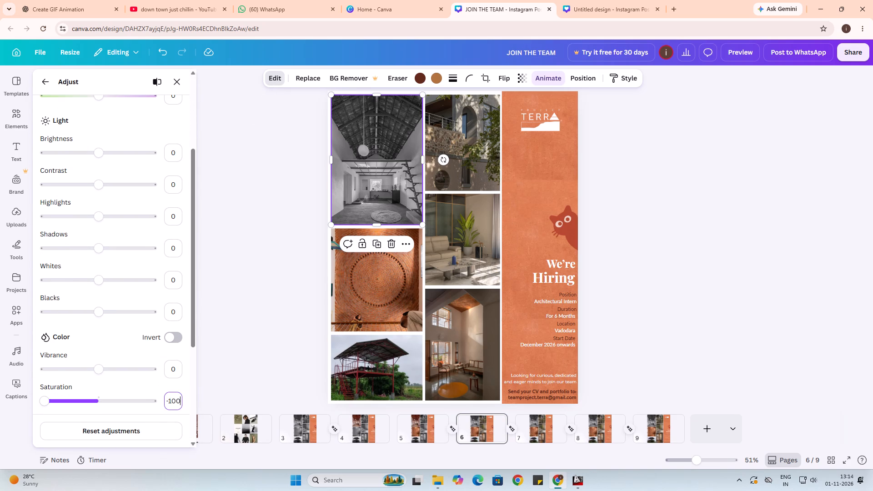
{"action": "key", "text": "0"}
{"action": "key", "text": "Return"}
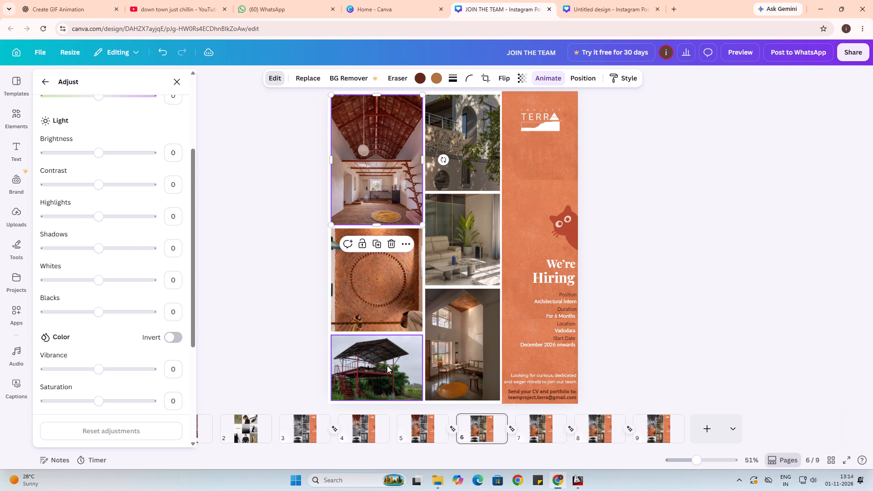
On page 6, delete the colour photos of the house facade, the living room and the double-height room.
{"action": "left_click", "coordinate": [387, 366]}
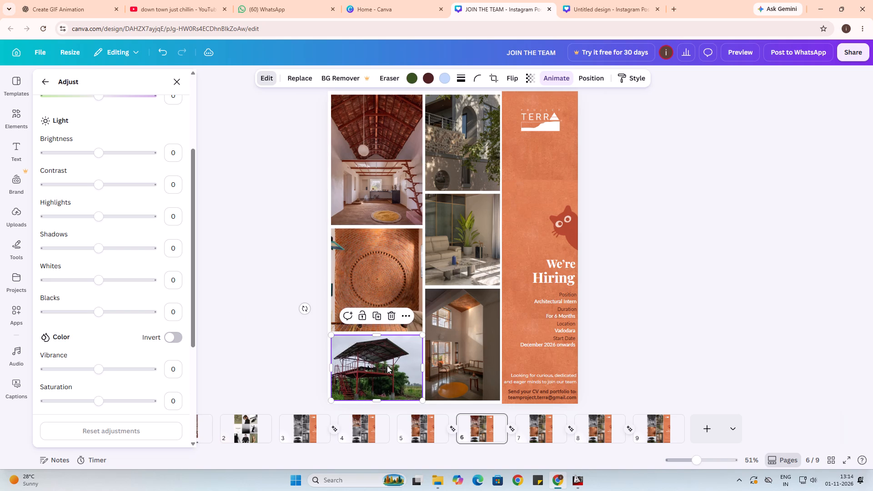
{"action": "left_click", "coordinate": [463, 152]}
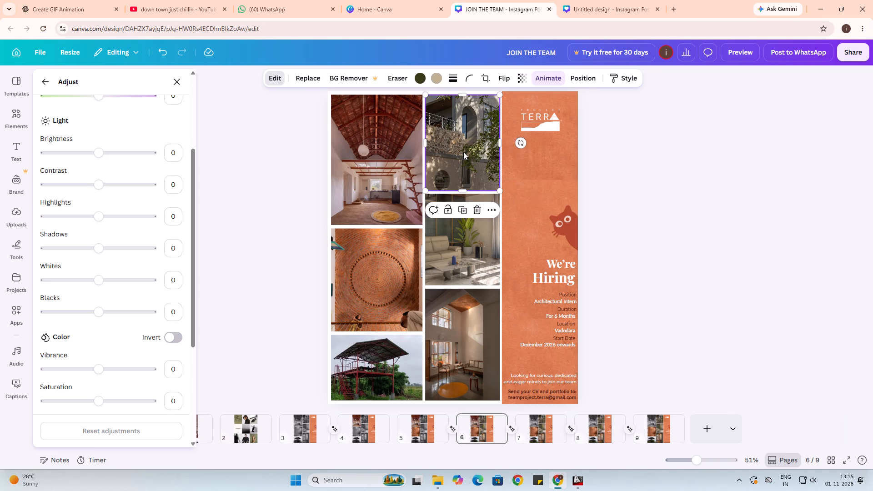
{"action": "key", "text": "Delete"}
{"action": "left_click", "coordinate": [457, 229]}
{"action": "key", "text": "Delete"}
{"action": "left_click", "coordinate": [458, 306]}
{"action": "key", "text": "Delete"}
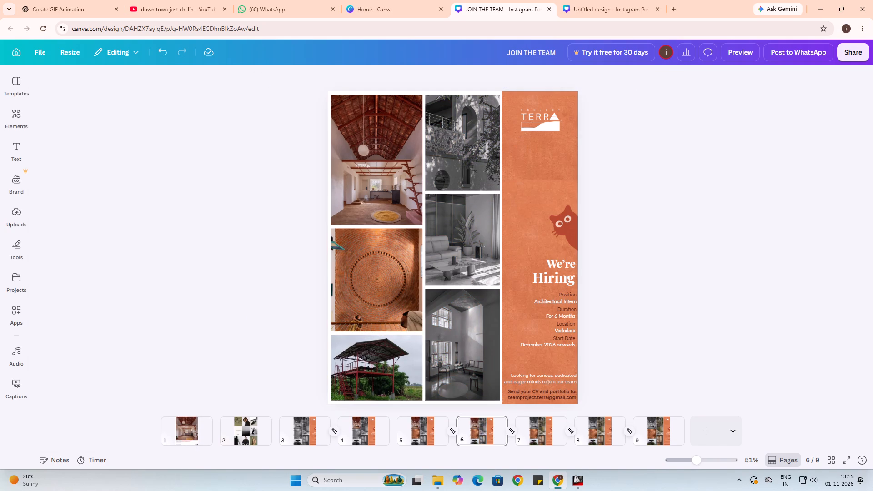
On page 7, delete the colour photos of the living room and the double-height room.
{"action": "left_click", "coordinate": [533, 441]}
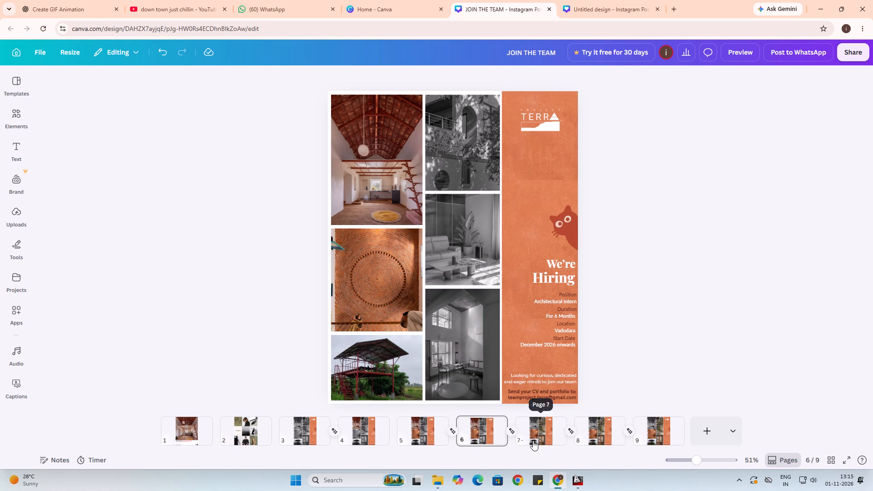
{"action": "left_click", "coordinate": [460, 260]}
{"action": "key", "text": "Delete"}
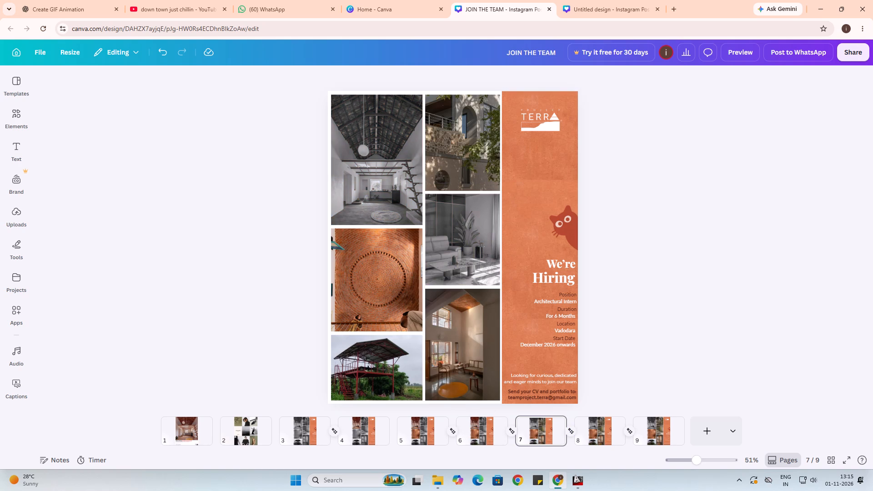
{"action": "left_click", "coordinate": [463, 307]}
{"action": "key", "text": "Delete"}
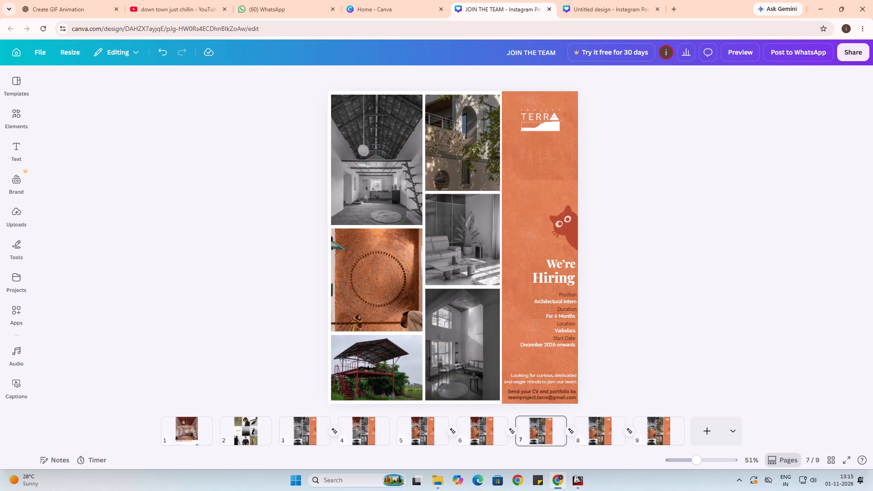
On page 7, restore the tall interior photo to colour by setting its saturation to 0.
{"action": "left_click", "coordinate": [390, 178]}
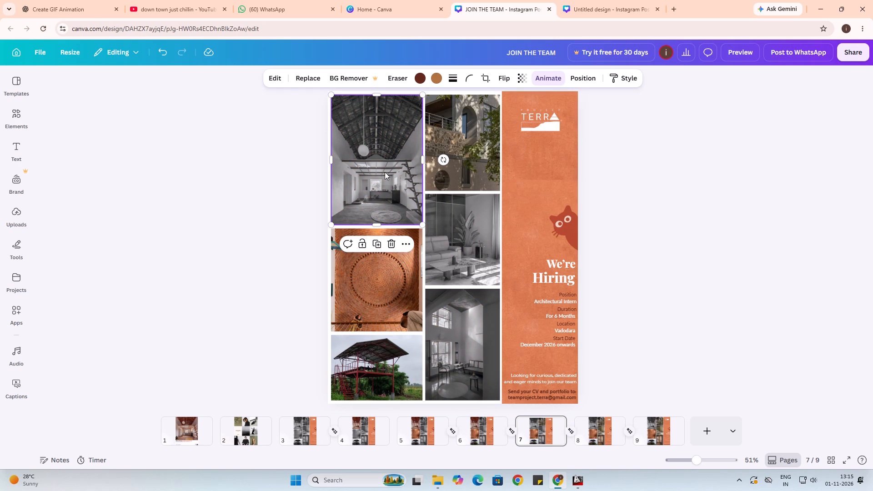
{"action": "left_click", "coordinate": [279, 80]}
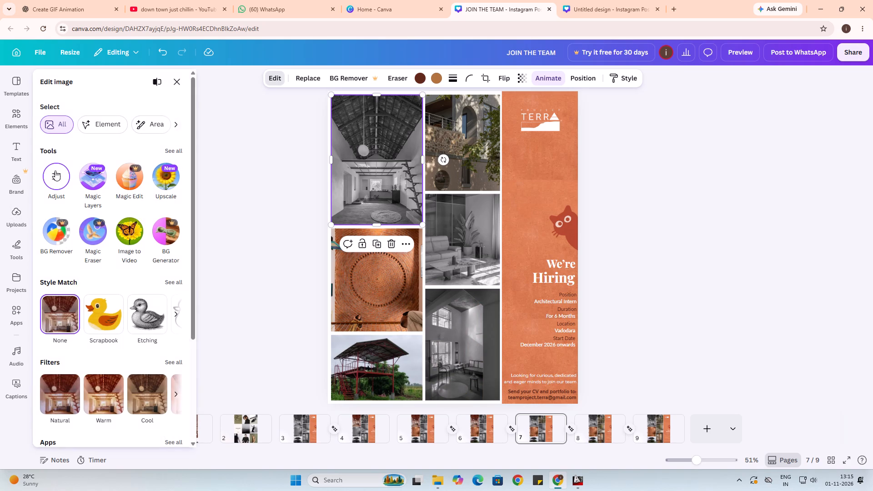
{"action": "left_click", "coordinate": [57, 172]}
{"action": "scroll", "coordinate": [98, 391], "scroll_direction": "down", "scroll_amount": 3}
{"action": "left_click", "coordinate": [178, 401]}
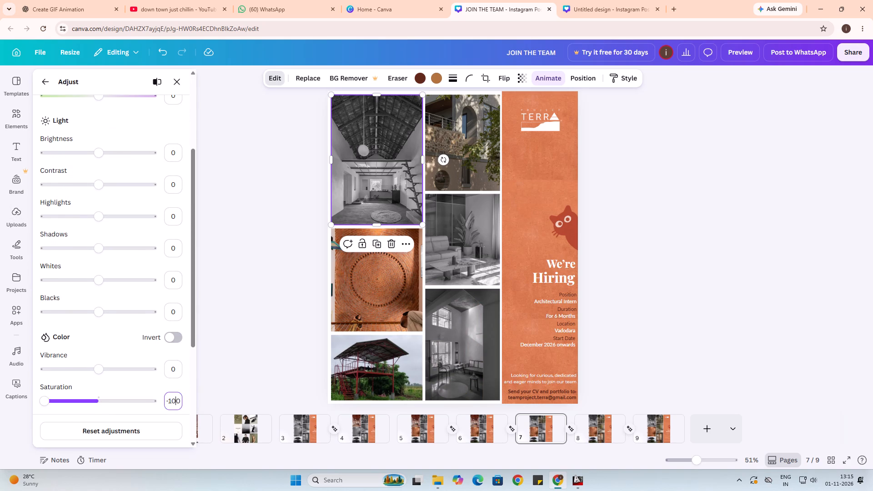
{"action": "key", "text": "0"}
{"action": "key", "text": "Delete"}
{"action": "key", "text": "Delete"}
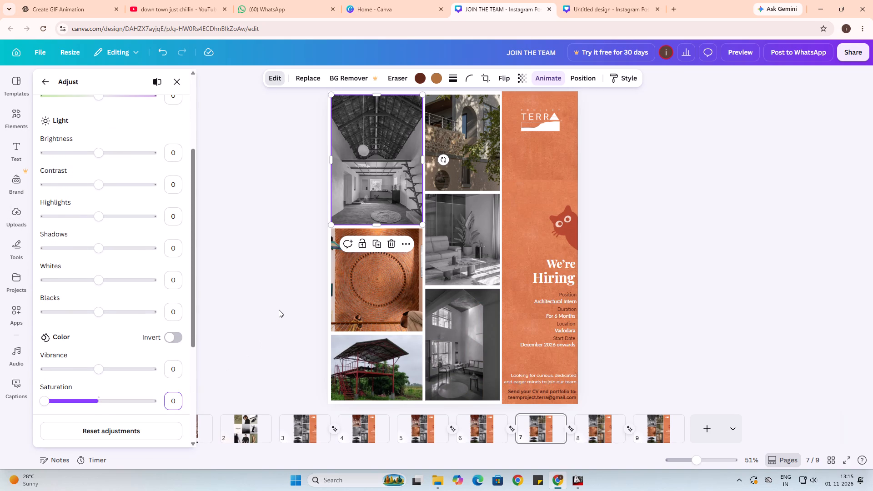
{"action": "left_click", "coordinate": [279, 310]}
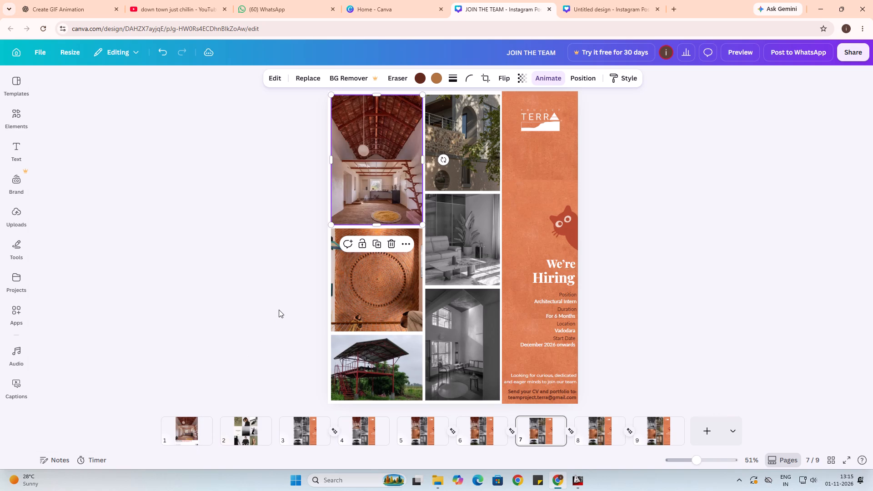
Compare pages 6 and 7, and on page 8 delete the colour photo of the double-height room.
{"action": "left_click", "coordinate": [481, 436]}
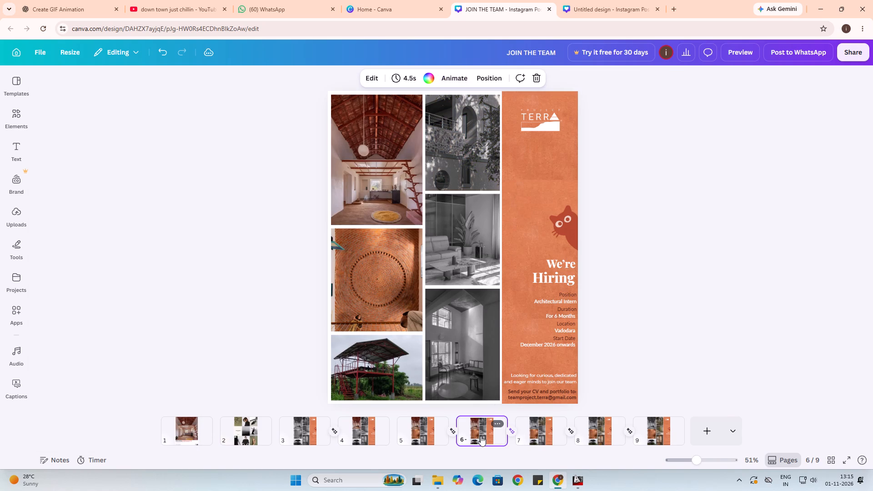
{"action": "left_click", "coordinate": [545, 437]}
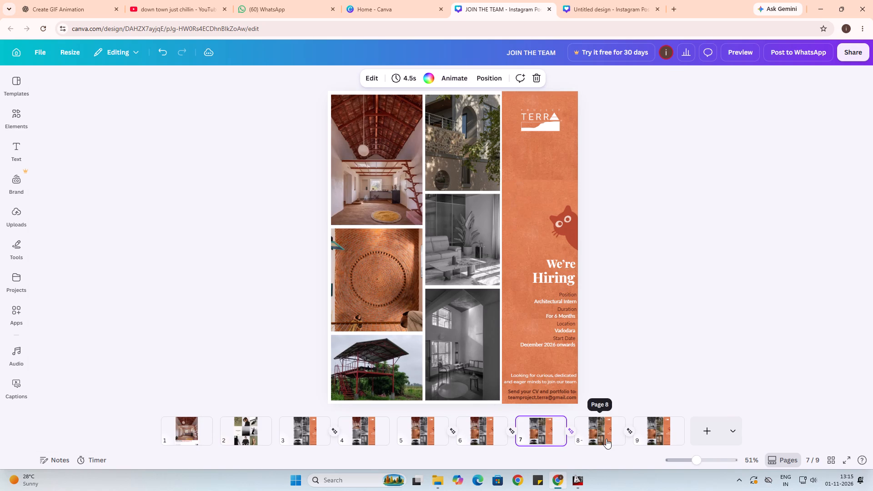
{"action": "left_click", "coordinate": [606, 439]}
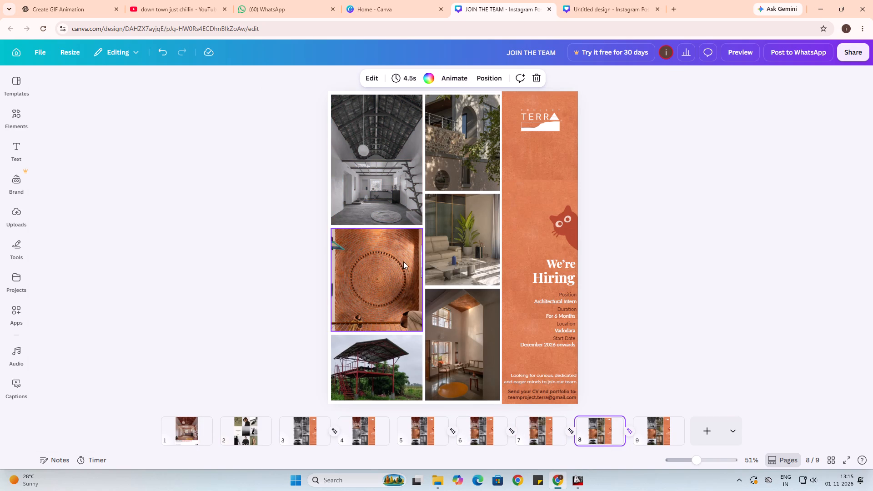
{"action": "left_click", "coordinate": [457, 317]}
{"action": "key", "text": "Delete"}
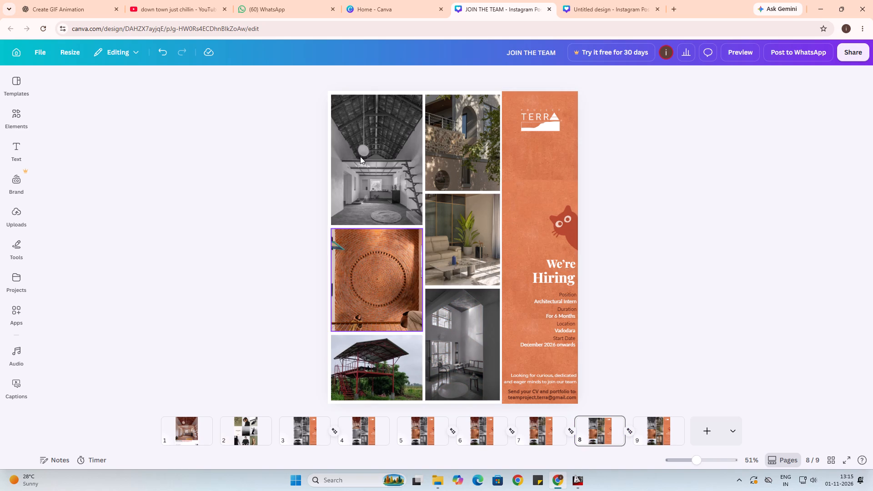
On page 8, restore the tall interior photo to colour by setting its saturation to 0.
{"action": "left_click", "coordinate": [360, 156]}
{"action": "left_click", "coordinate": [269, 81]}
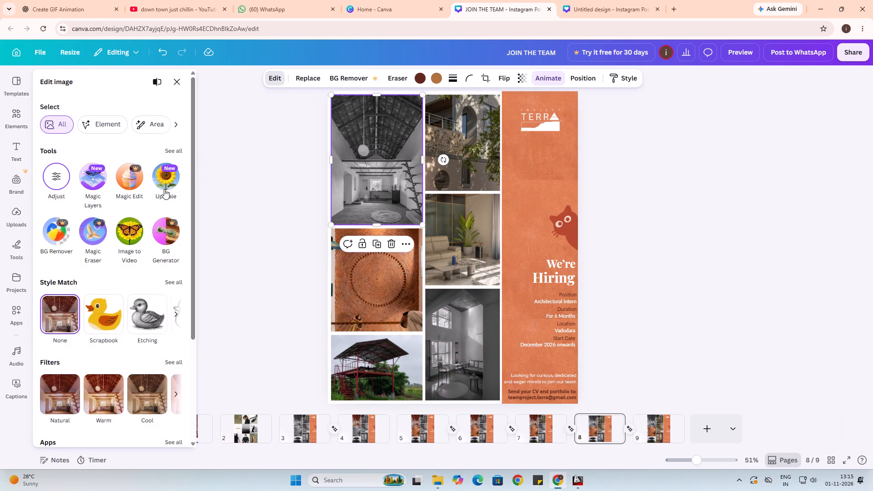
{"action": "left_click", "coordinate": [53, 176]}
{"action": "scroll", "coordinate": [115, 325], "scroll_direction": "down", "scroll_amount": 2}
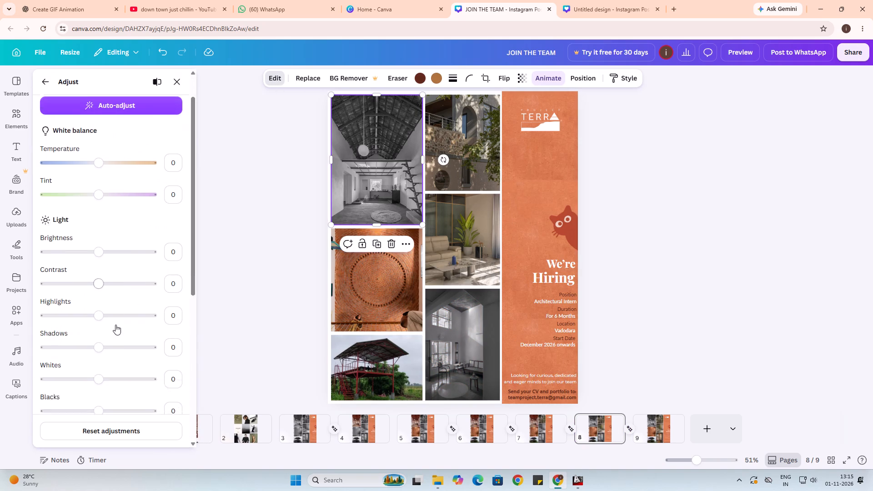
{"action": "scroll", "coordinate": [115, 325], "scroll_direction": "down", "scroll_amount": 1}
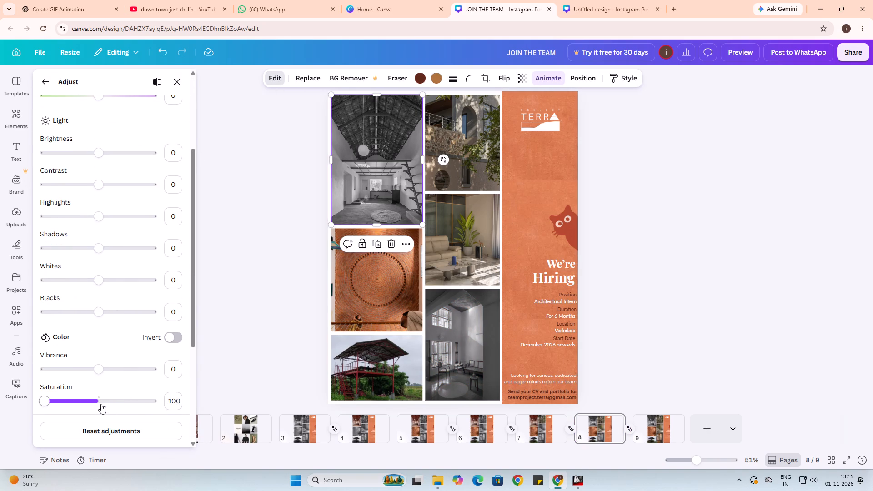
{"action": "left_click", "coordinate": [100, 401]}
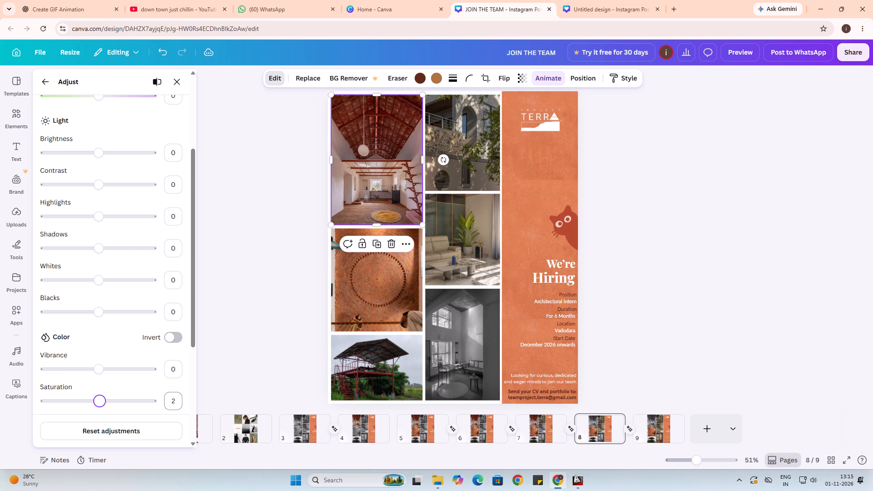
{"action": "left_click", "coordinate": [171, 401]}
{"action": "key", "text": "0"}
{"action": "key", "text": "Delete"}
{"action": "left_click", "coordinate": [245, 361]}
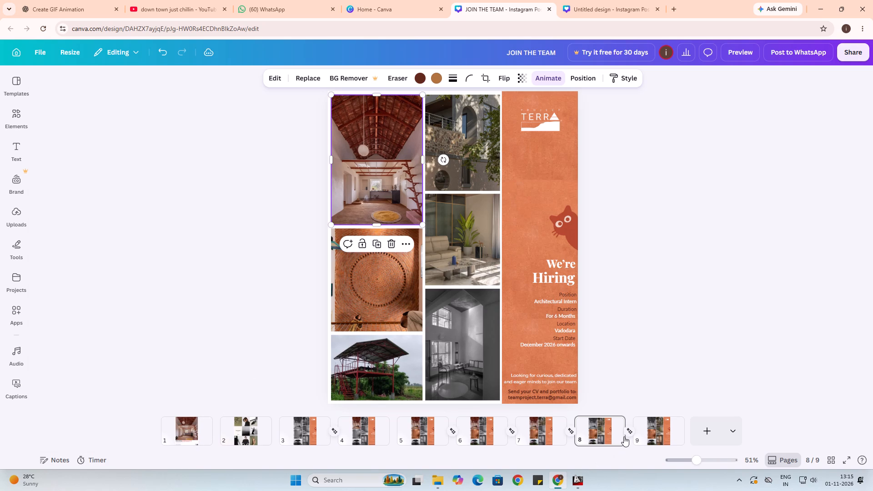
On page 9, restore the tall interior photo to colour by setting its saturation to 0.
{"action": "left_click", "coordinate": [660, 431]}
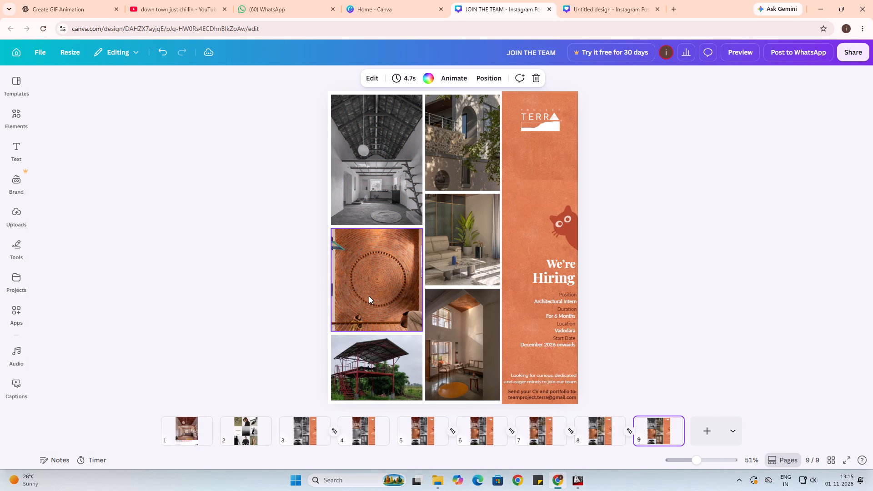
{"action": "left_click", "coordinate": [381, 202]}
{"action": "left_click", "coordinate": [276, 77]}
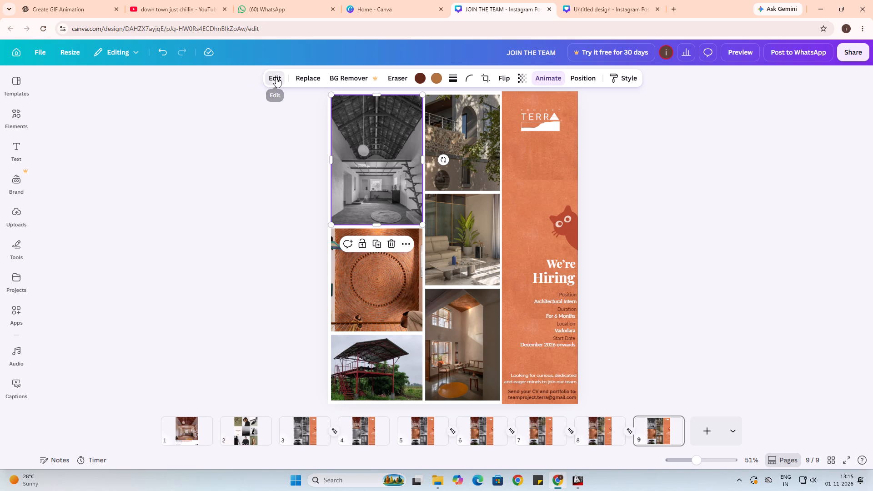
{"action": "scroll", "coordinate": [72, 316], "scroll_direction": "down", "scroll_amount": 1}
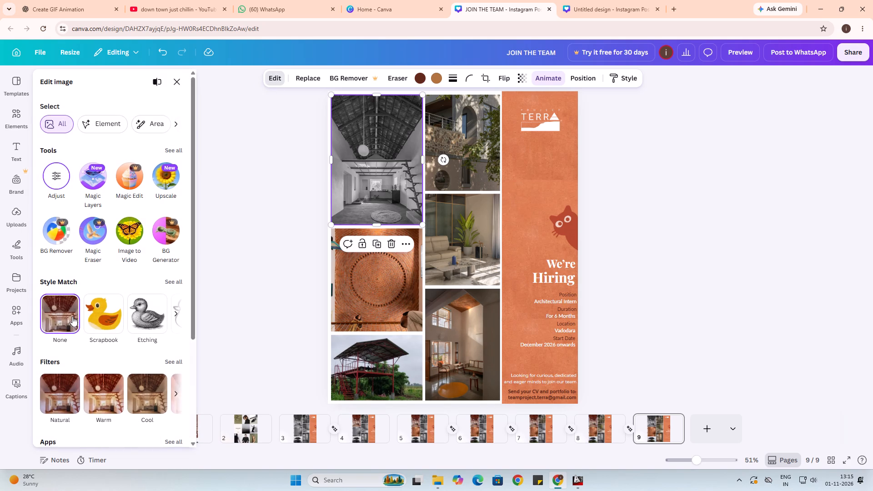
{"action": "scroll", "coordinate": [72, 316], "scroll_direction": "up", "scroll_amount": 1}
{"action": "left_click", "coordinate": [55, 177]}
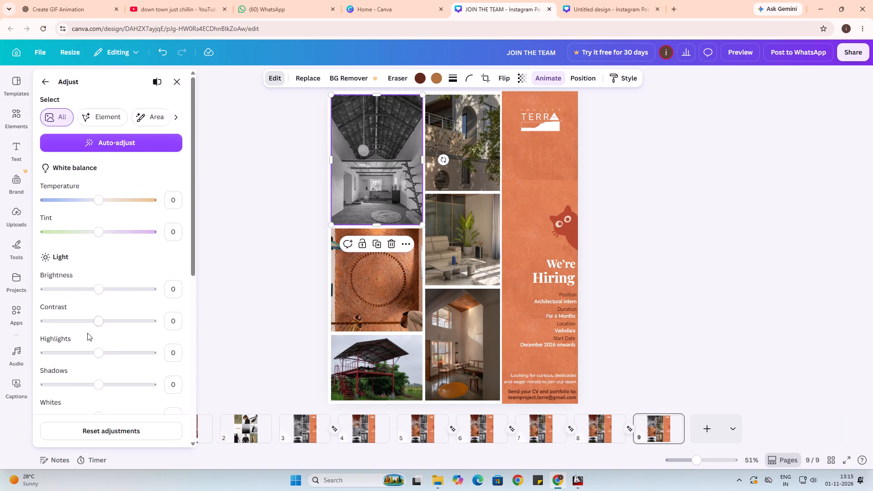
{"action": "scroll", "coordinate": [87, 333], "scroll_direction": "down", "scroll_amount": 3}
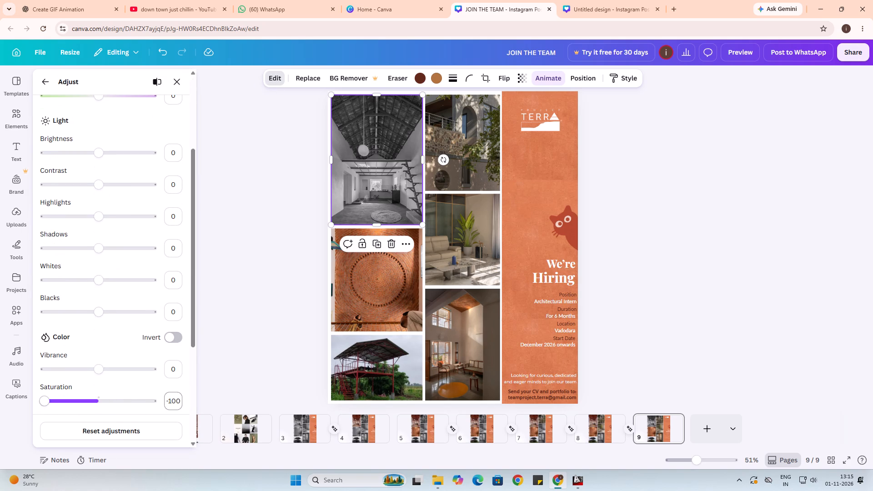
{"action": "left_click", "coordinate": [174, 406]}
{"action": "key", "text": "0"}
{"action": "key", "text": "Return"}
{"action": "left_click", "coordinate": [226, 344]}
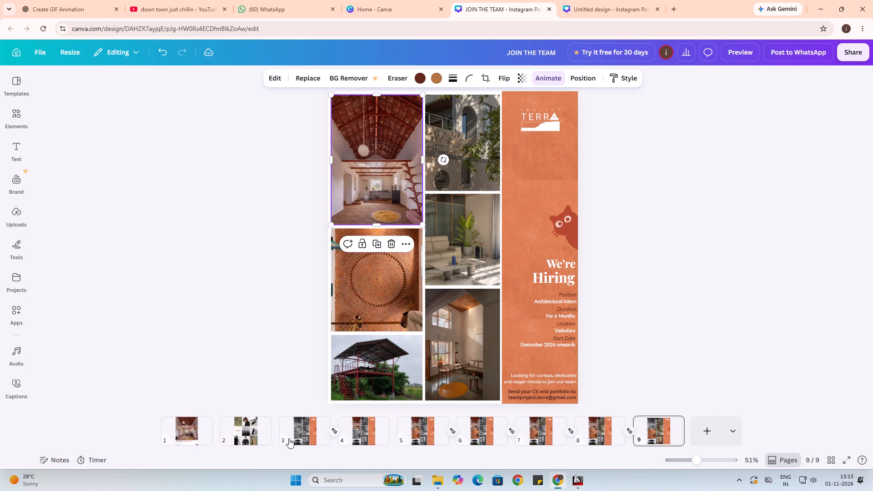
Go through pages 3 to 9 in order to check the black-and-white to colour progression of the photos.
{"action": "left_click", "coordinate": [300, 438]}
{"action": "key", "text": "Right"}
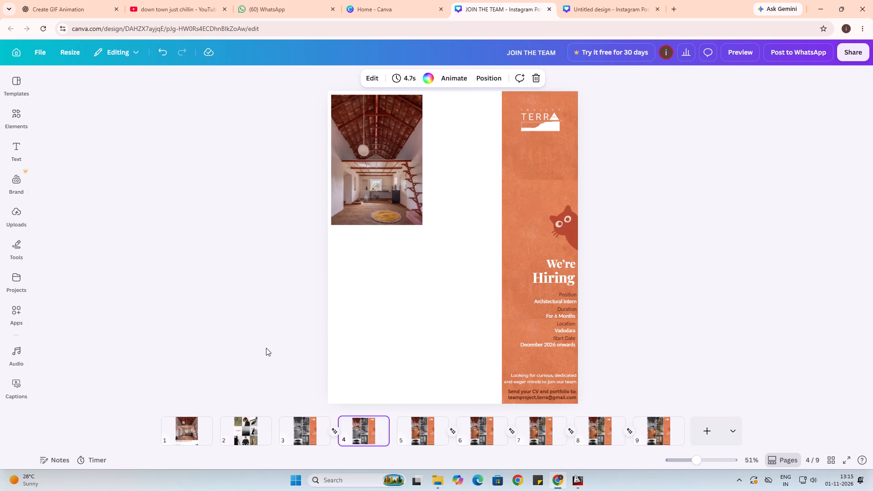
{"action": "key", "text": "Right"}
{"action": "key", "text": "Right"}
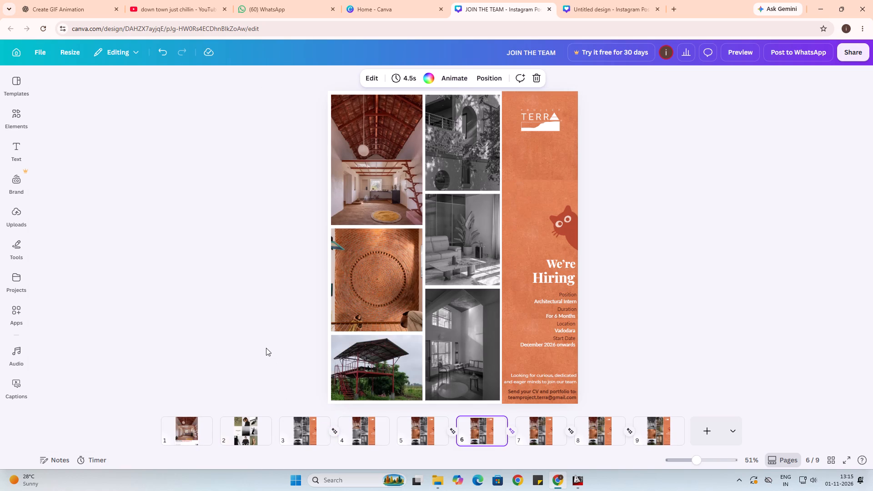
{"action": "key", "text": "Right"}
{"action": "key", "text": "Right"}
{"action": "key", "text": "Right"}
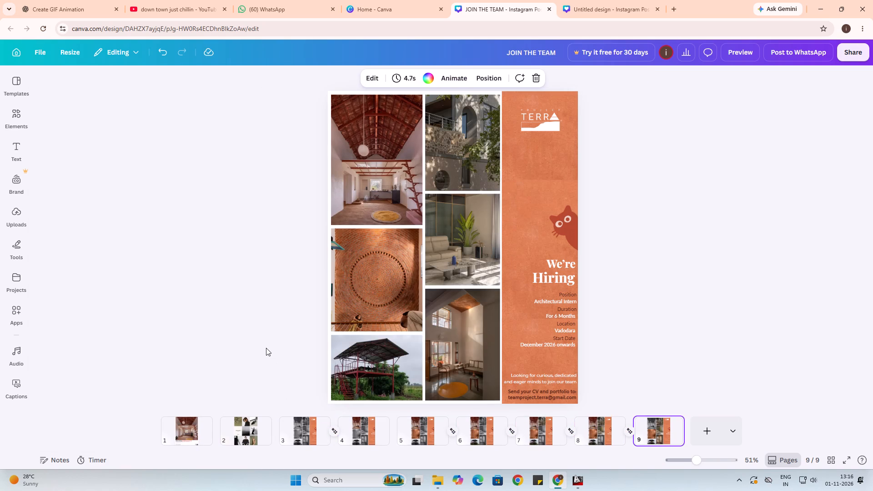
Set the transitions between pages 3 and 4 and between pages 4 and 5 to Dissolve.
{"action": "left_click", "coordinate": [314, 436]}
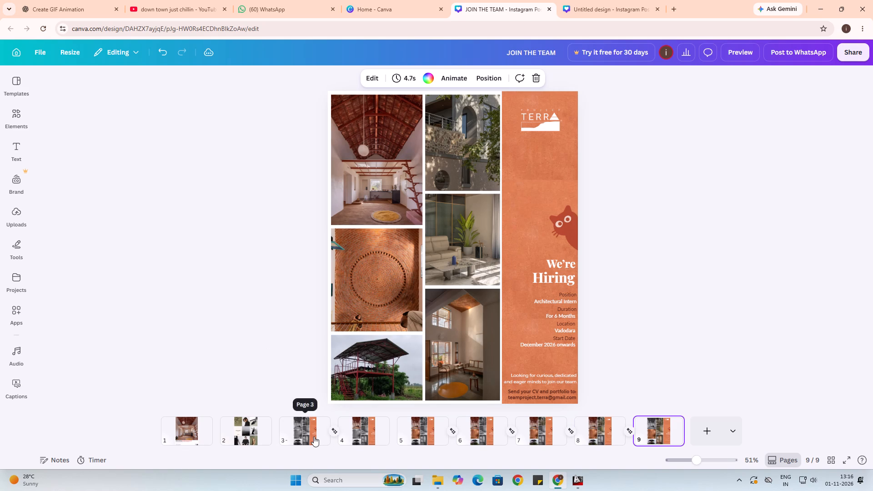
{"action": "left_click", "coordinate": [336, 431]}
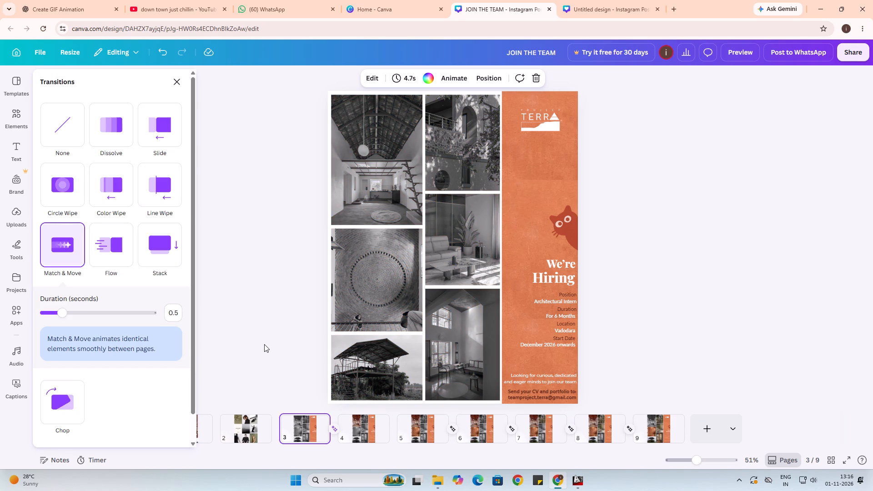
{"action": "scroll", "coordinate": [122, 381], "scroll_direction": "up", "scroll_amount": 4}
{"action": "scroll", "coordinate": [117, 238], "scroll_direction": "up", "scroll_amount": 3}
{"action": "left_click", "coordinate": [112, 125]}
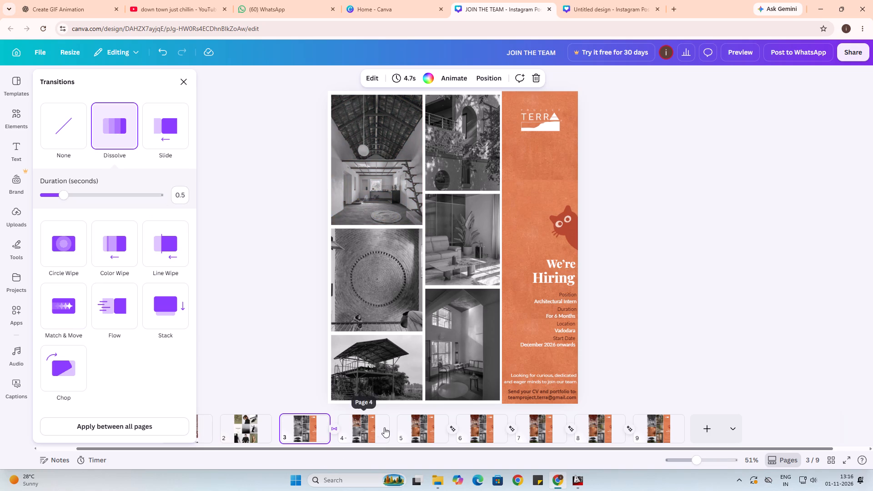
{"action": "left_click", "coordinate": [393, 429]}
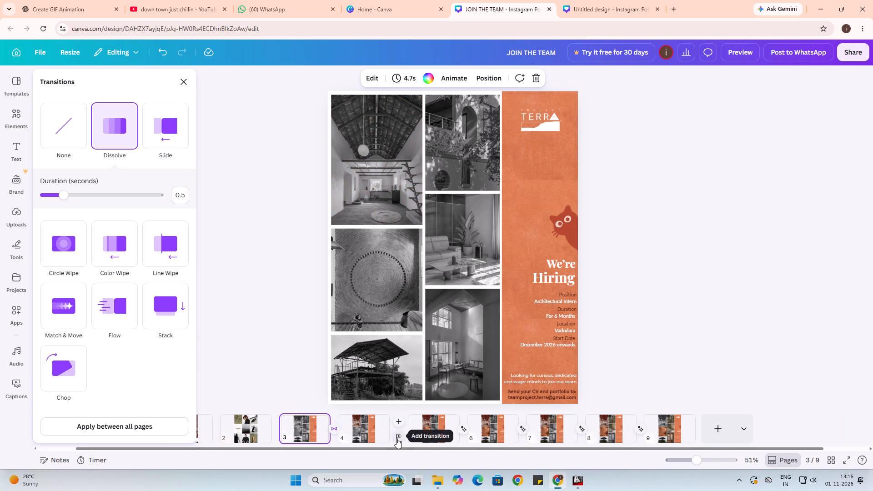
{"action": "left_click", "coordinate": [397, 438]}
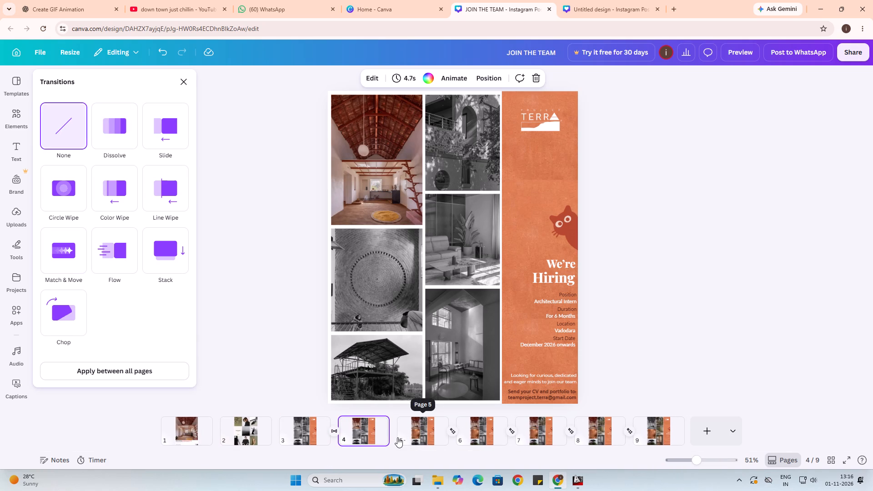
{"action": "left_click", "coordinate": [123, 142]}
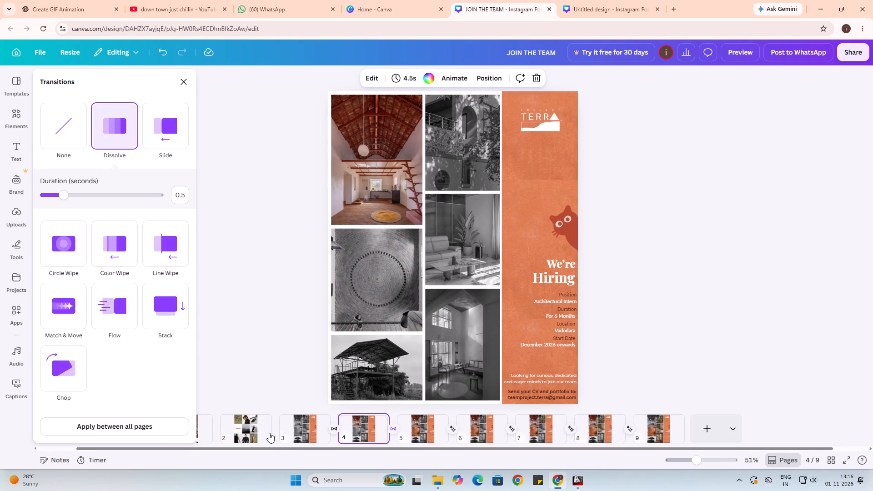
Review pages 3 to 6 in order to check how the photo changes follow one another.
{"action": "left_click", "coordinate": [288, 429]}
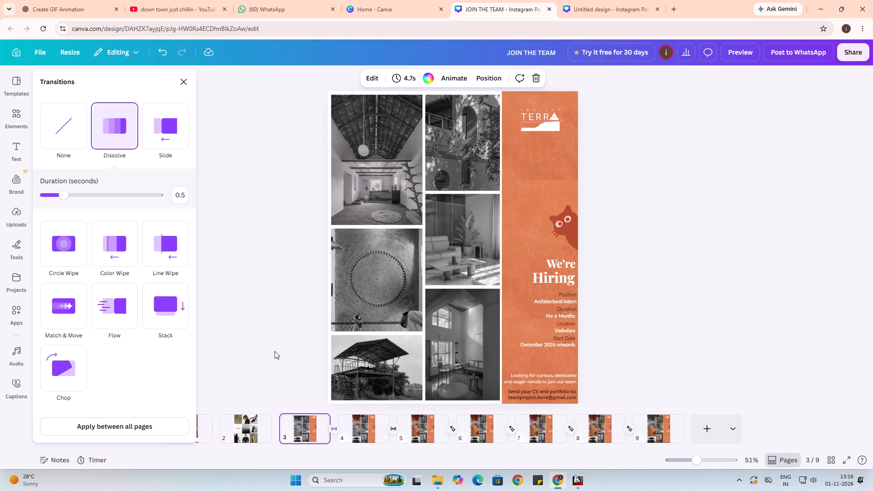
{"action": "key", "text": "Right"}
{"action": "key", "text": "Right"}
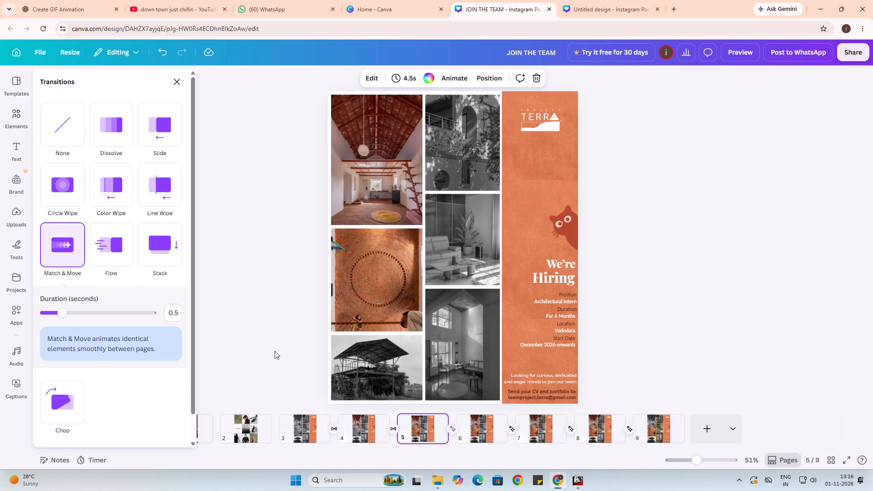
{"action": "key", "text": "Right"}
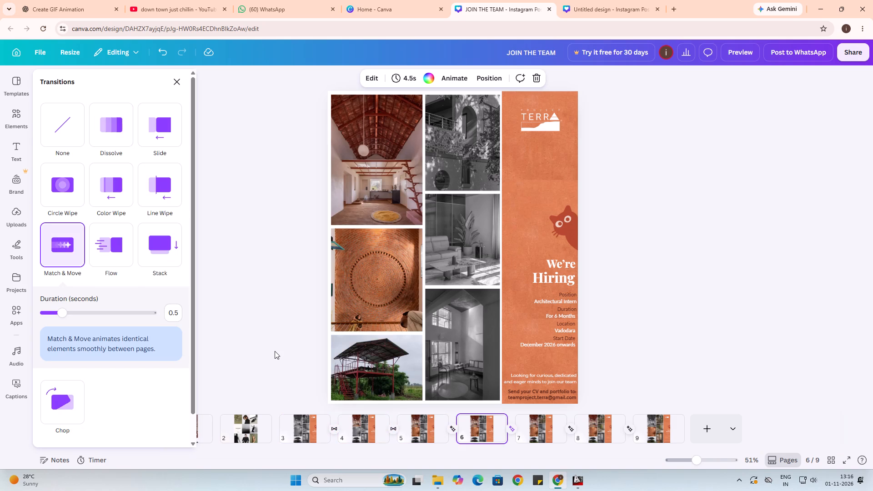
{"action": "key", "text": "Left"}
{"action": "key", "text": "Right"}
Change the transitions between each pair of consecutive pages from page 5 to page 9 to Dissolve.
{"action": "left_click", "coordinate": [451, 433]}
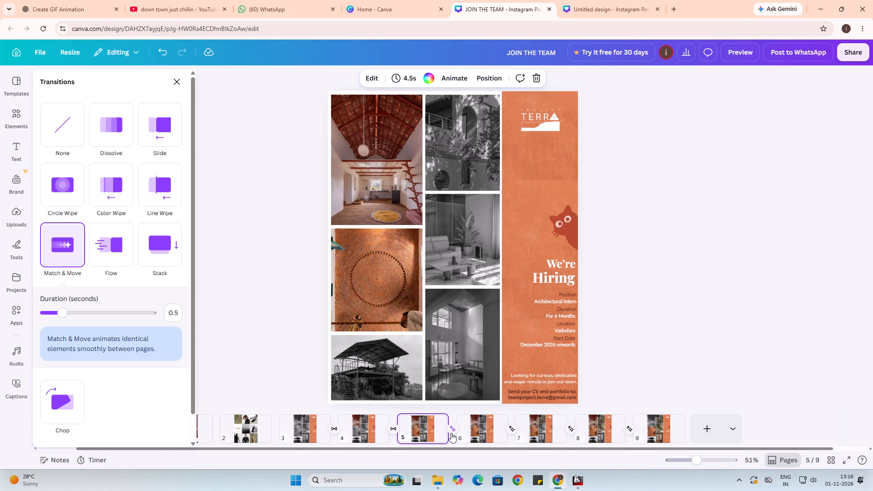
{"action": "left_click", "coordinate": [452, 430]}
{"action": "left_click", "coordinate": [120, 130]}
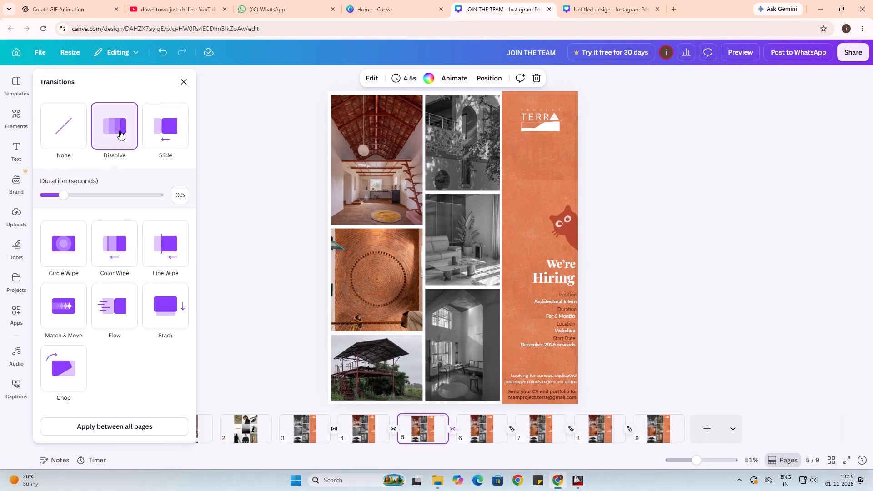
{"action": "left_click", "coordinate": [511, 432]}
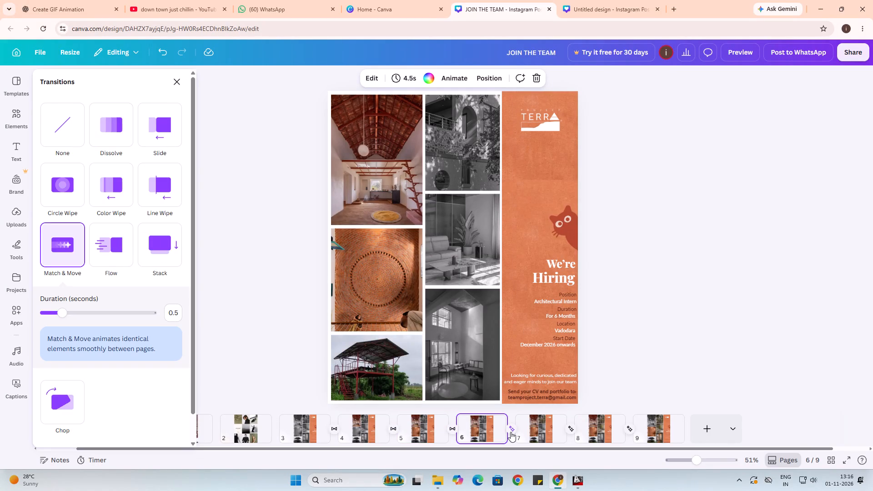
{"action": "left_click", "coordinate": [115, 133]}
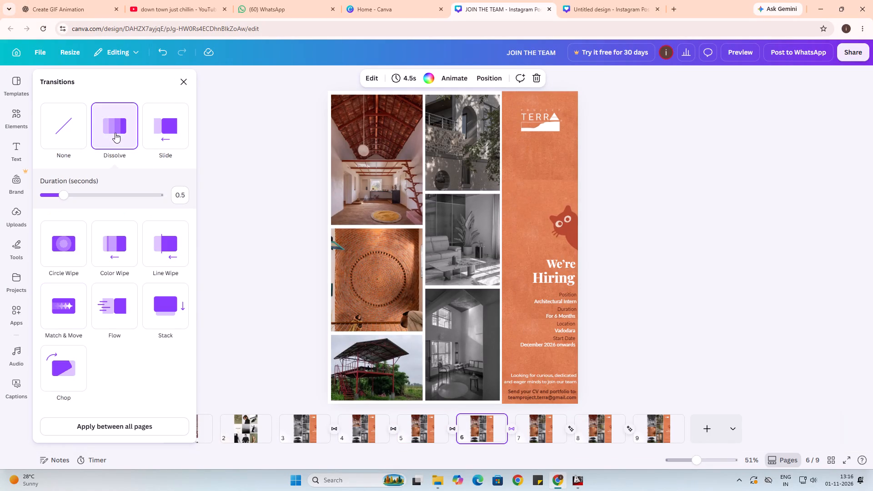
{"action": "left_click", "coordinate": [572, 429]}
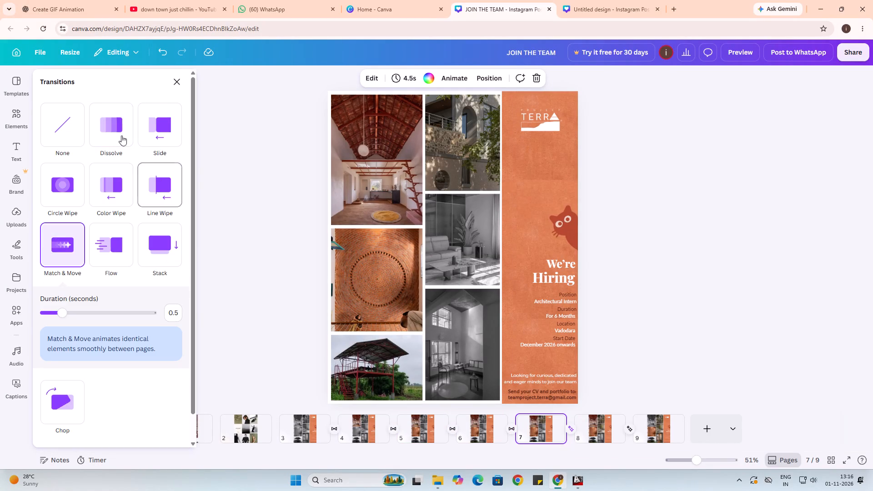
{"action": "left_click", "coordinate": [116, 131]}
{"action": "left_click", "coordinate": [627, 426]}
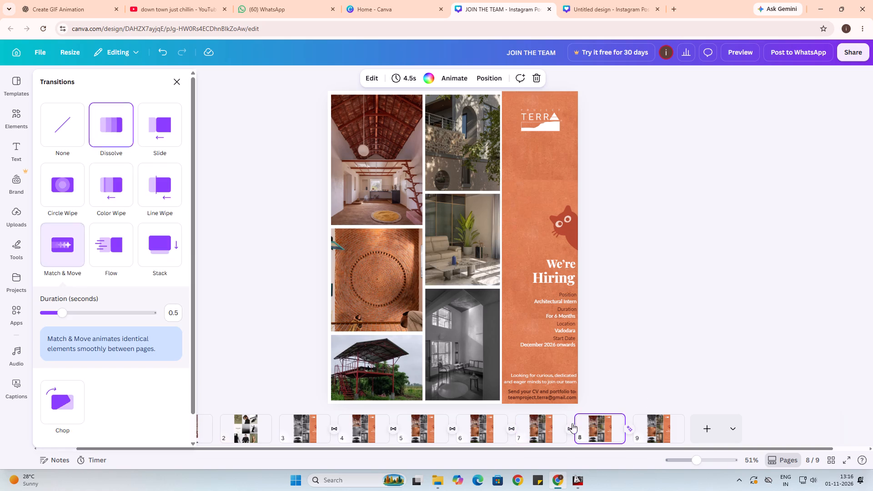
{"action": "left_click", "coordinate": [113, 135]}
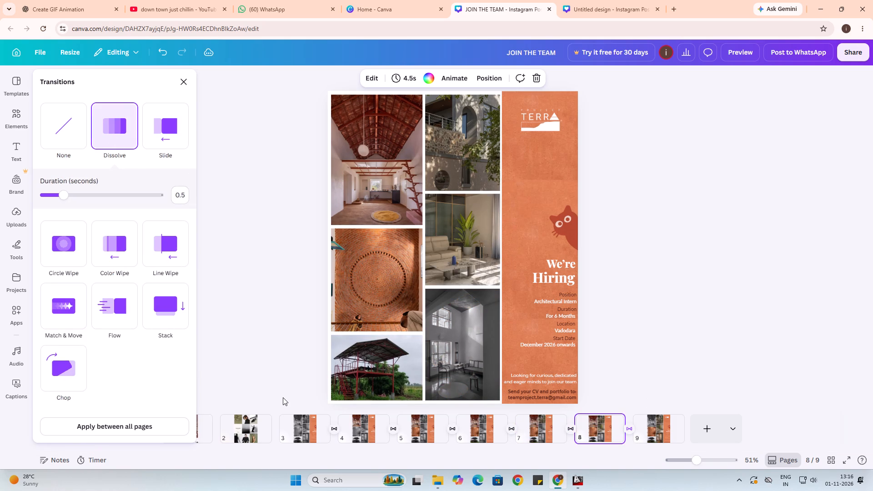
Go through pages 3 to 9 again to check the full colour-change sequence.
{"action": "left_click", "coordinate": [290, 429]}
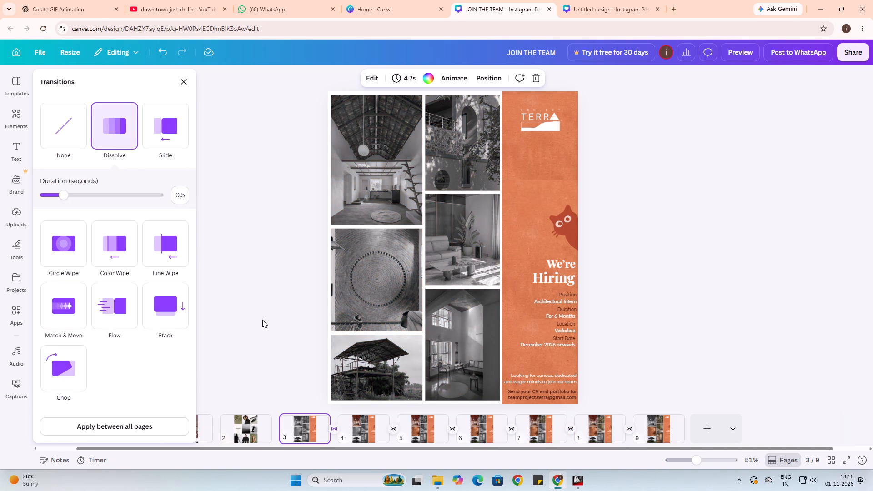
{"action": "key", "text": "Right"}
{"action": "key", "text": "Right"}
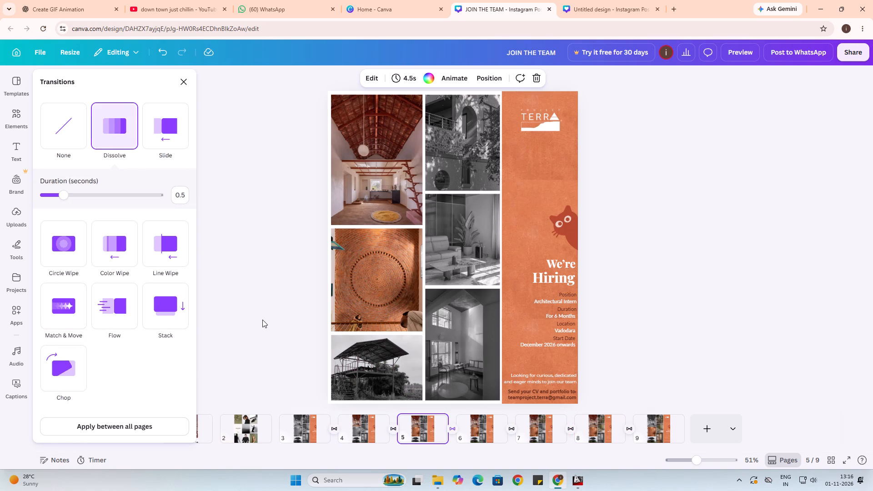
{"action": "key", "text": "Right"}
{"action": "key", "text": "Right"}
{"action": "key", "text": "Right"}
{"action": "key", "text": "Right"}
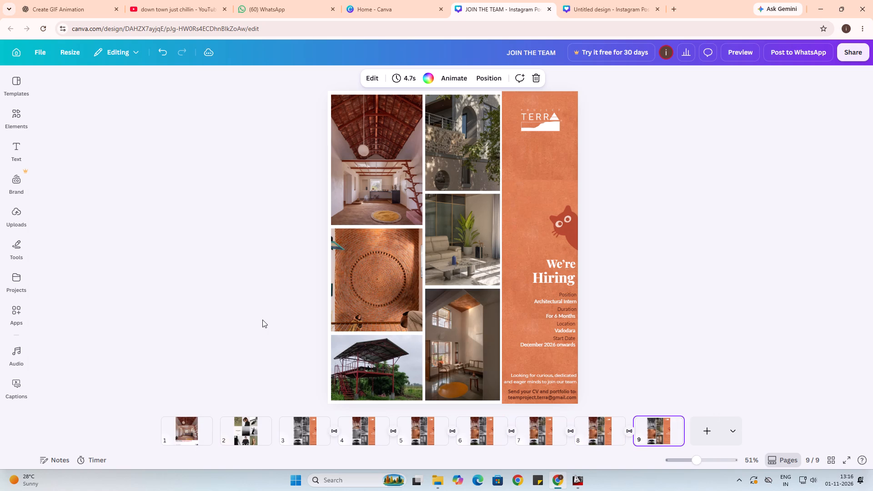
Delete the first two pages, which precede the all black-and-white hiring page.
{"action": "left_click", "coordinate": [250, 439]}
{"action": "key", "text": "Delete"}
{"action": "left_click", "coordinate": [221, 437]}
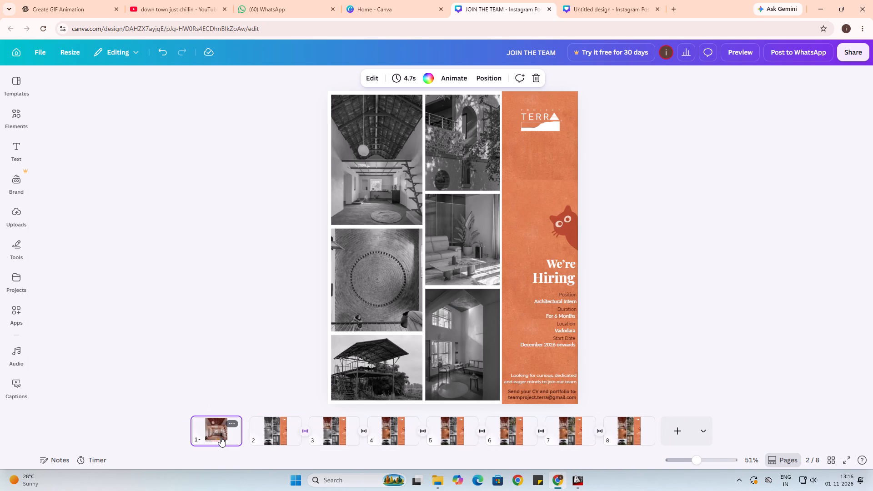
{"action": "key", "text": "Delete"}
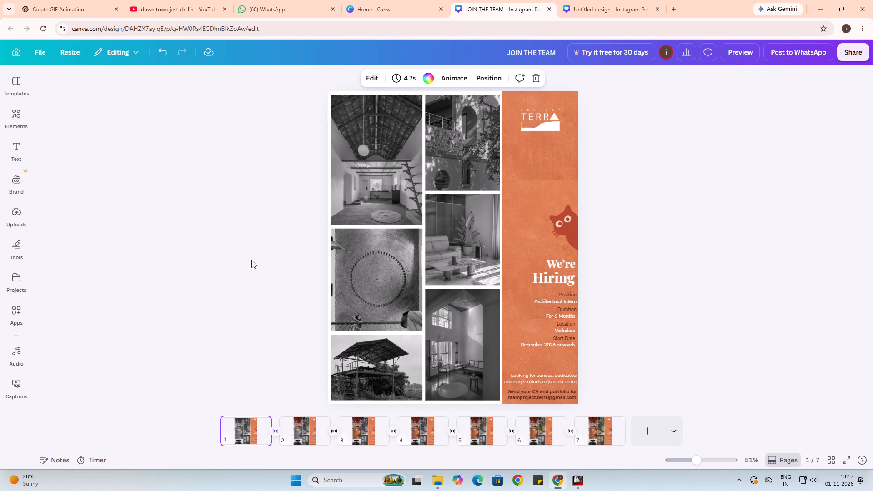
Download all pages of the JOIN THE TEAM design as a GIF.
{"action": "left_click", "coordinate": [853, 53]}
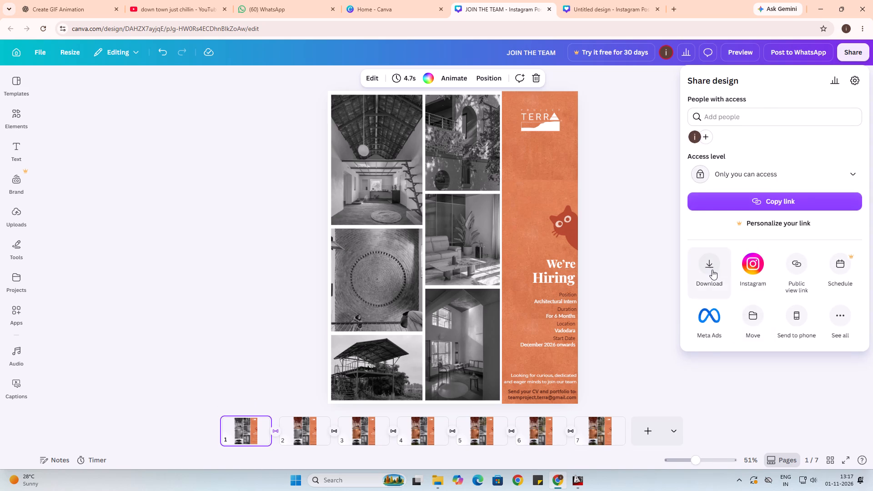
{"action": "left_click", "coordinate": [710, 270]}
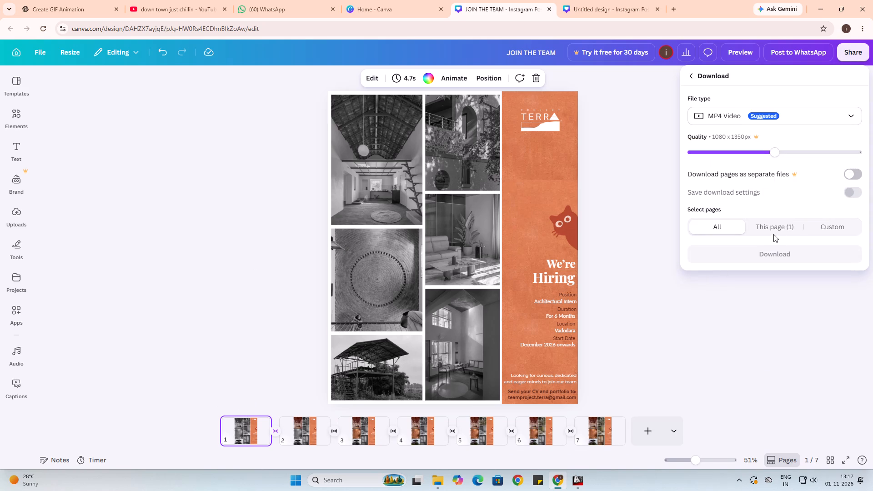
{"action": "left_click", "coordinate": [773, 227]}
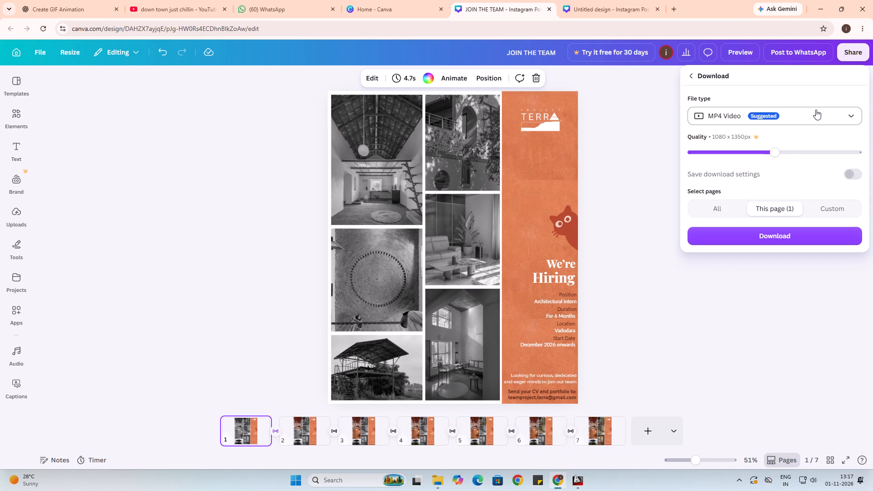
{"action": "left_click", "coordinate": [812, 114]}
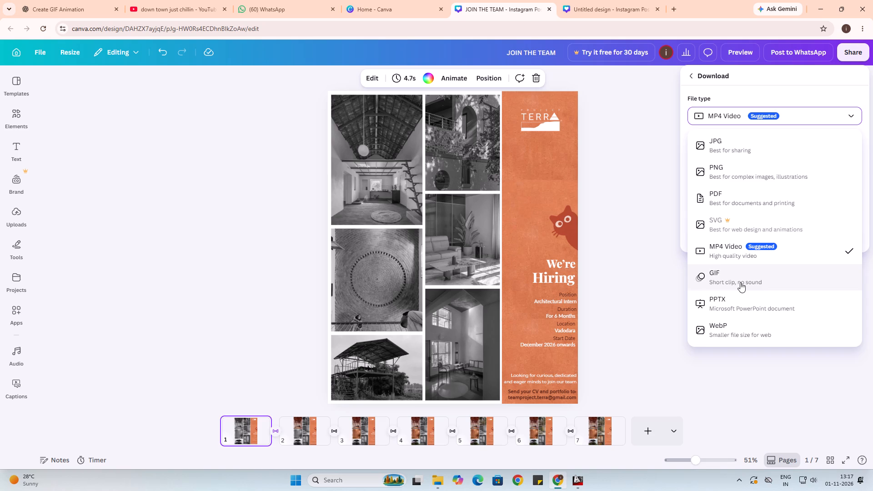
{"action": "left_click", "coordinate": [740, 283]}
{"action": "left_click", "coordinate": [725, 228]}
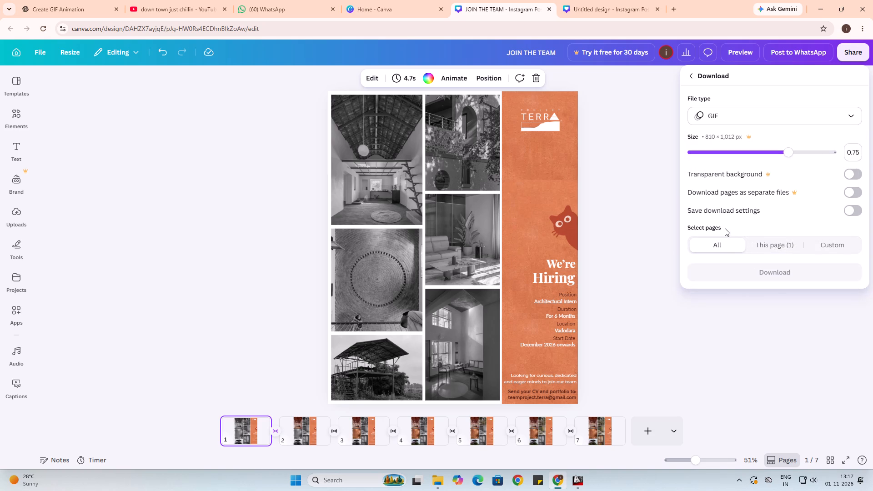
{"action": "left_click", "coordinate": [771, 117]}
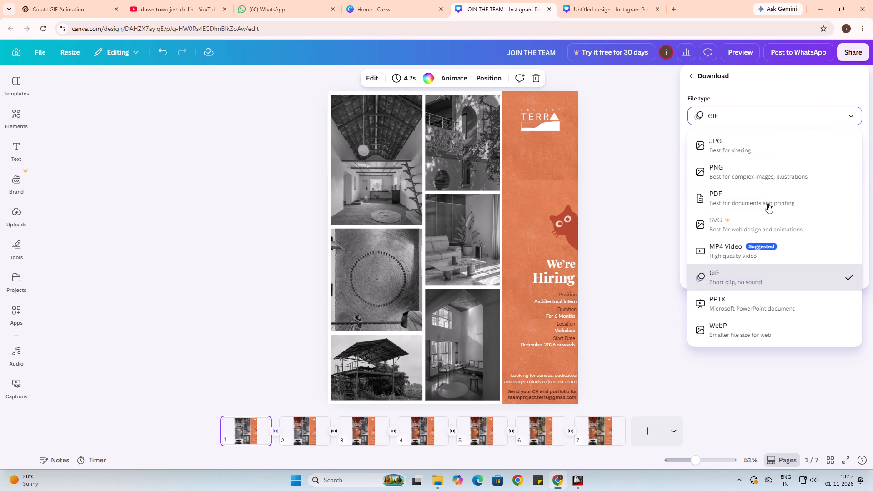
{"action": "left_click", "coordinate": [743, 278]}
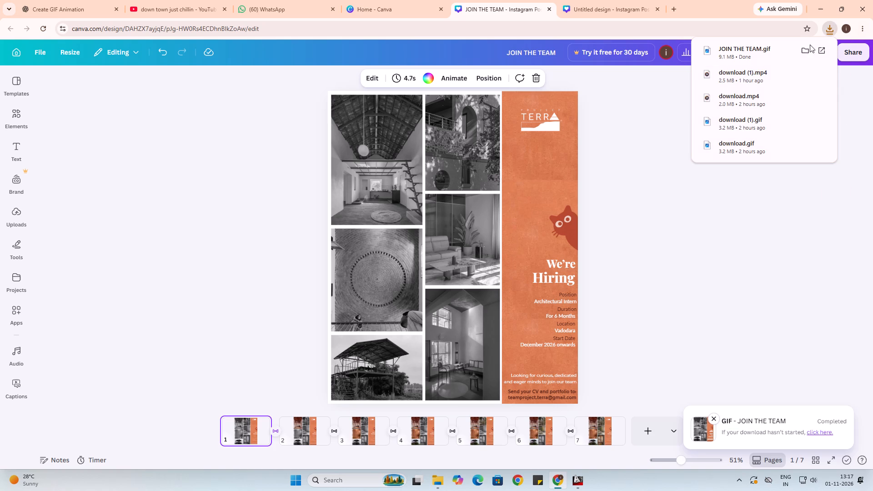
Find the downloaded JOIN THE TEAM GIF in the Downloads folder and open it to view the animation.
{"action": "left_click", "coordinate": [803, 50]}
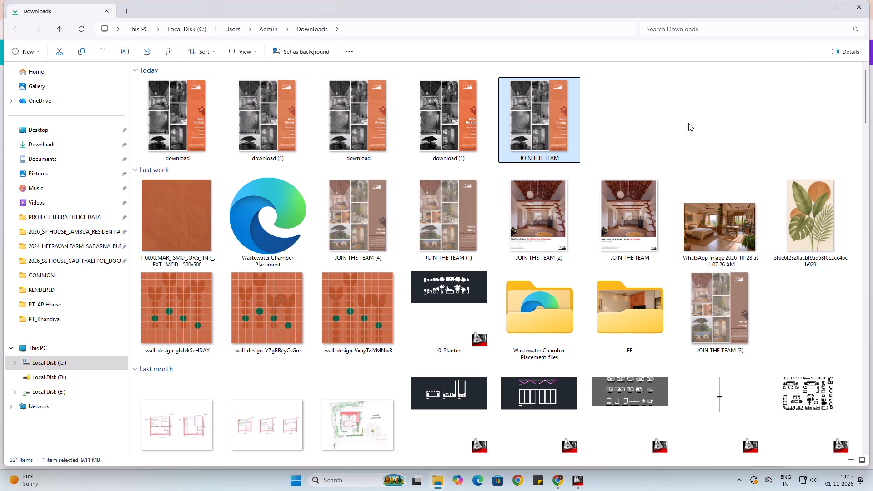
{"action": "double_click", "coordinate": [551, 131]}
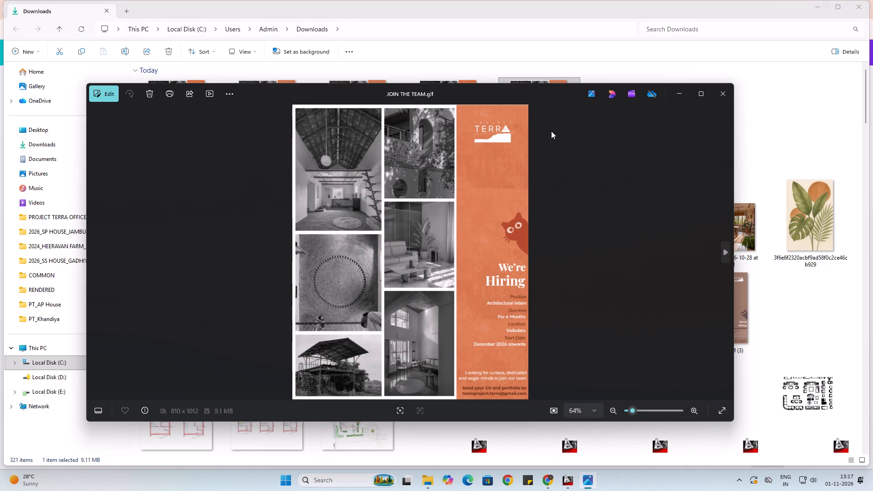
Watch the JOIN THE TEAM GIF play, close the viewer, and return to the JOIN THE TEAM design in Chrome.
{"action": "scroll", "coordinate": [551, 131], "scroll_direction": "down", "scroll_amount": 1}
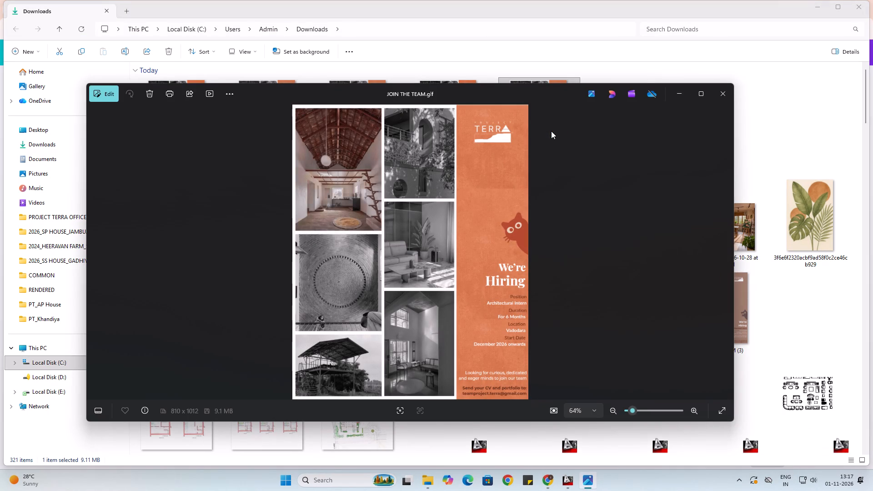
{"action": "scroll", "coordinate": [551, 131], "scroll_direction": "down", "scroll_amount": 2}
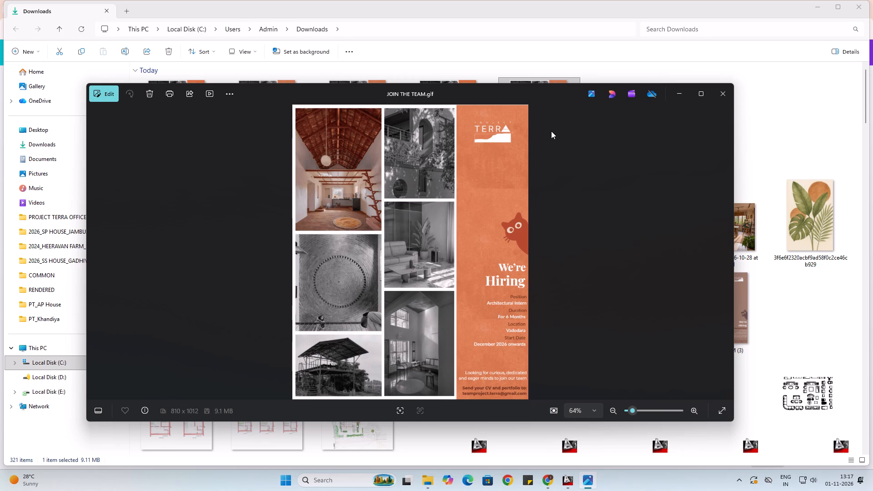
{"action": "scroll", "coordinate": [551, 131], "scroll_direction": "down", "scroll_amount": 1}
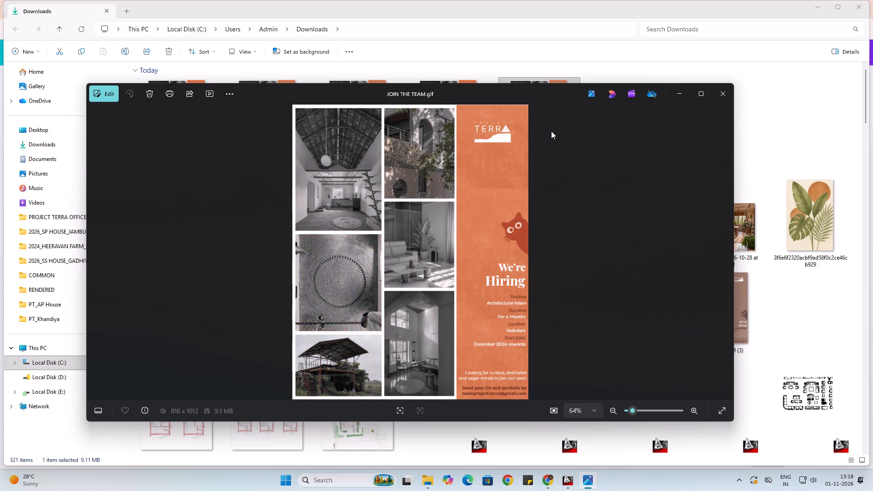
{"action": "left_click", "coordinate": [716, 97]}
{"action": "left_click", "coordinate": [556, 488]}
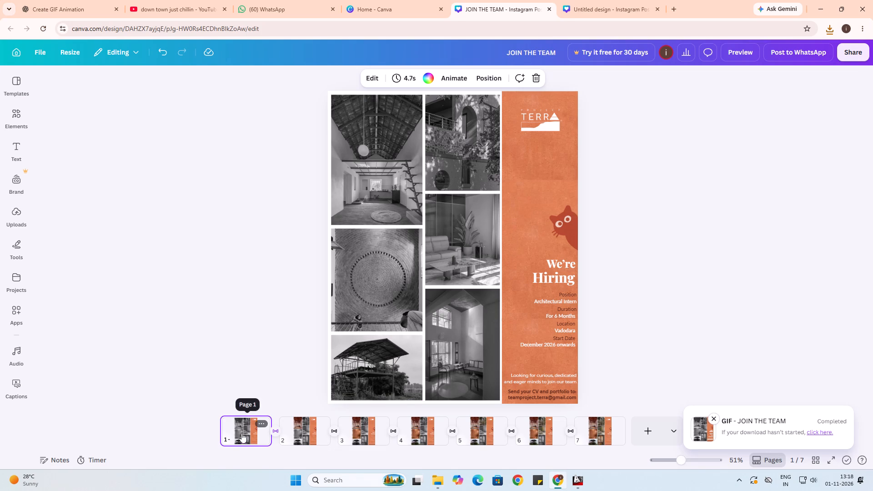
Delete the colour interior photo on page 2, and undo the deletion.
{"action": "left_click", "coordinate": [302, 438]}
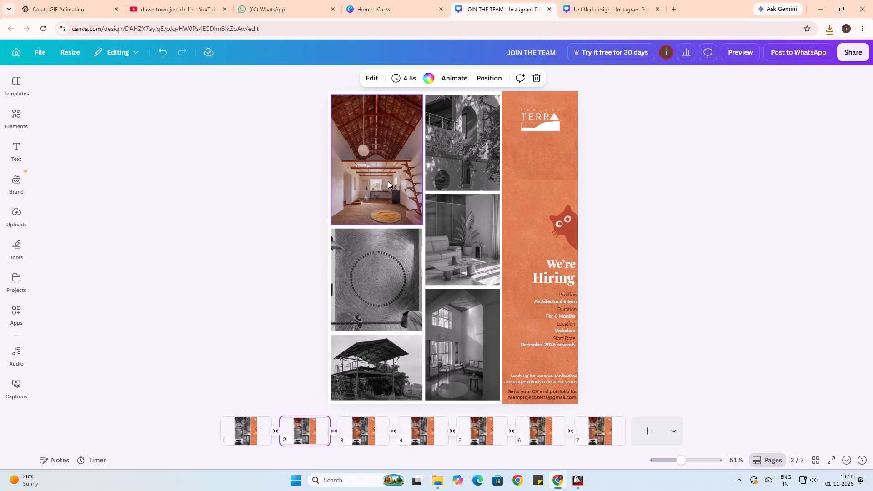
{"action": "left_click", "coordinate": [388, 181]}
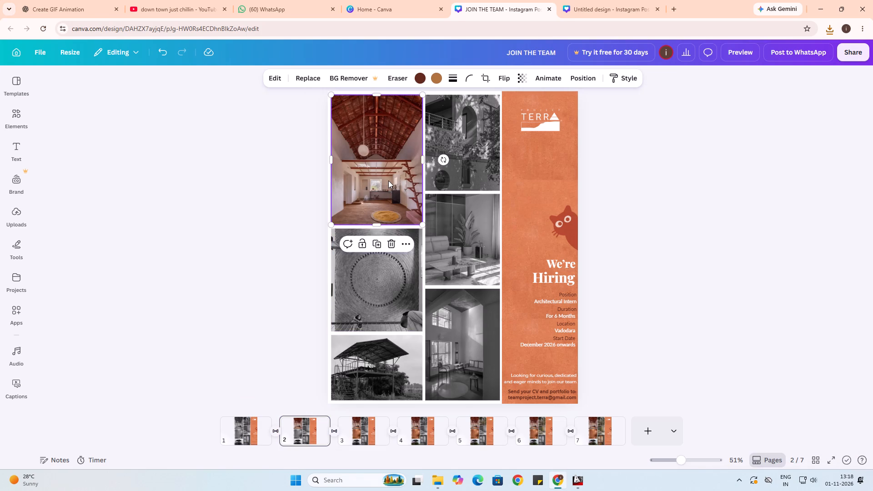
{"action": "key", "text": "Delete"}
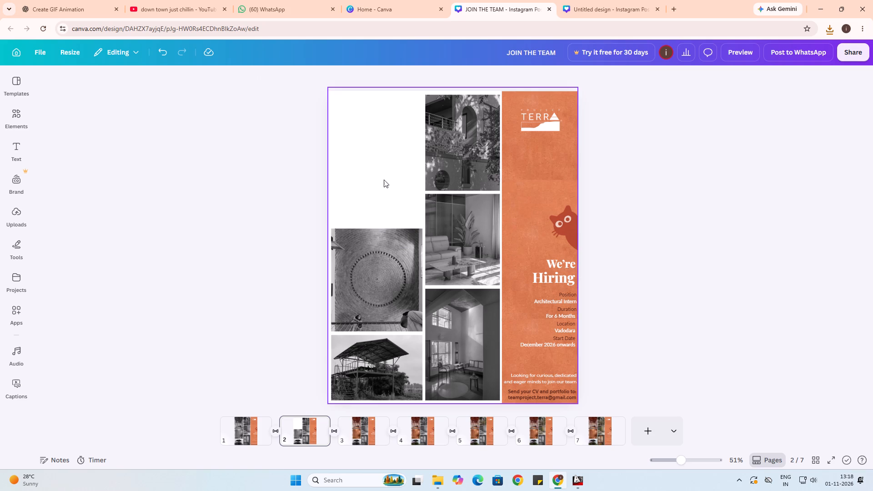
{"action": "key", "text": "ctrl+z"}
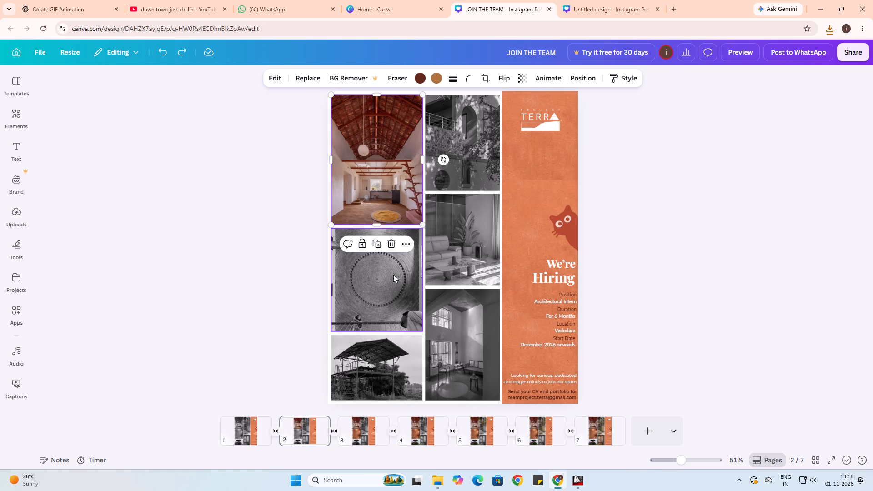
Remove the Neon animation from the colour interior photo with the timber roof on page 3.
{"action": "left_click", "coordinate": [362, 433]}
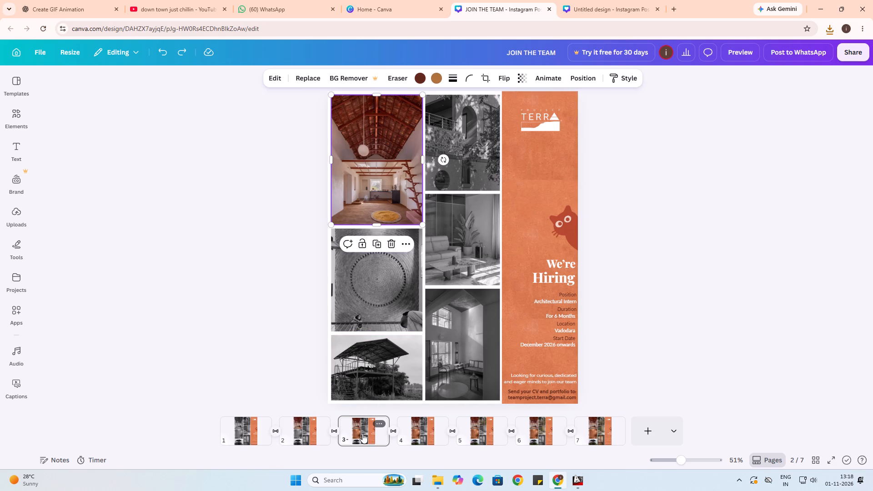
{"action": "left_click", "coordinate": [406, 192]}
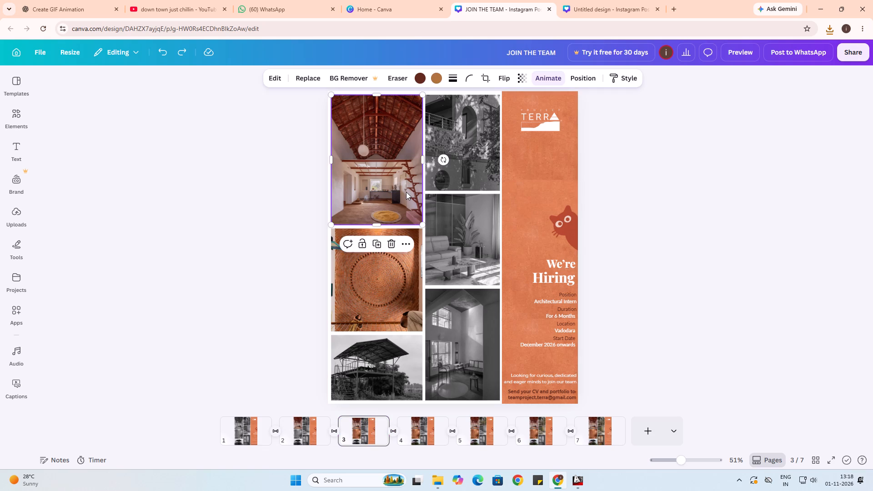
{"action": "left_click", "coordinate": [540, 79]}
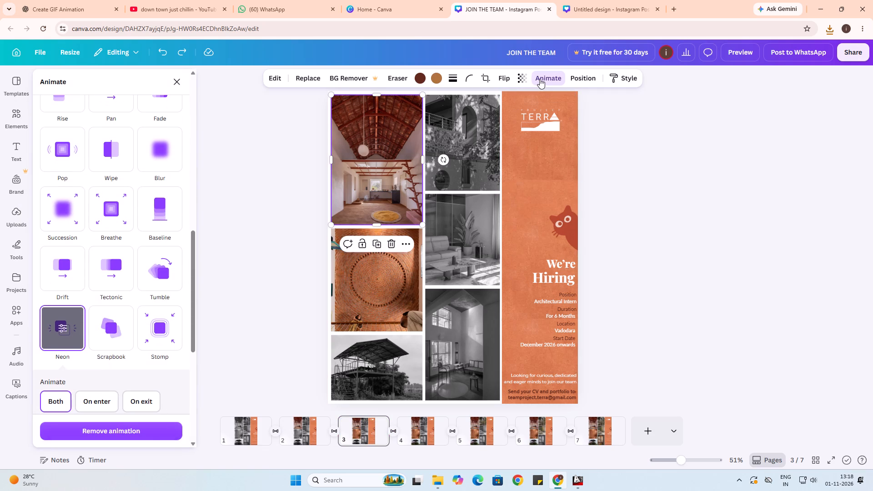
{"action": "left_click", "coordinate": [148, 426]}
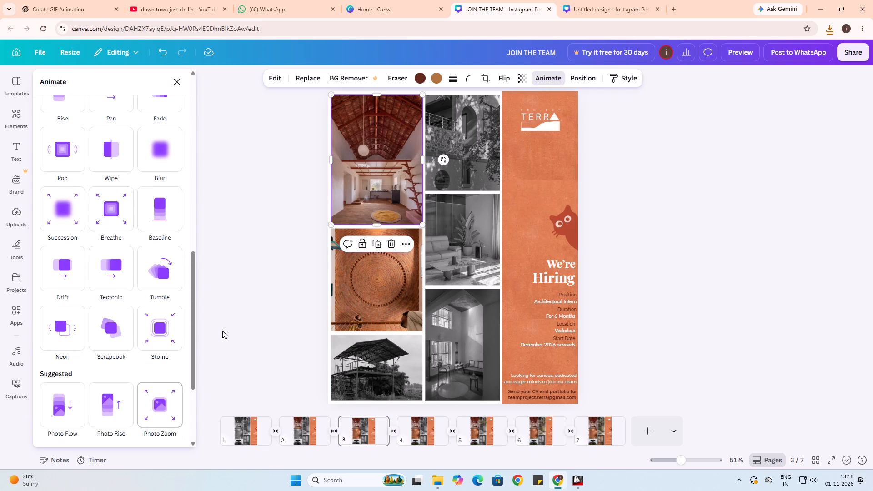
{"action": "left_click", "coordinate": [240, 325]}
Check the animation options of the colour interior photo on page 2, and review pages 1 and 2.
{"action": "left_click", "coordinate": [299, 444]}
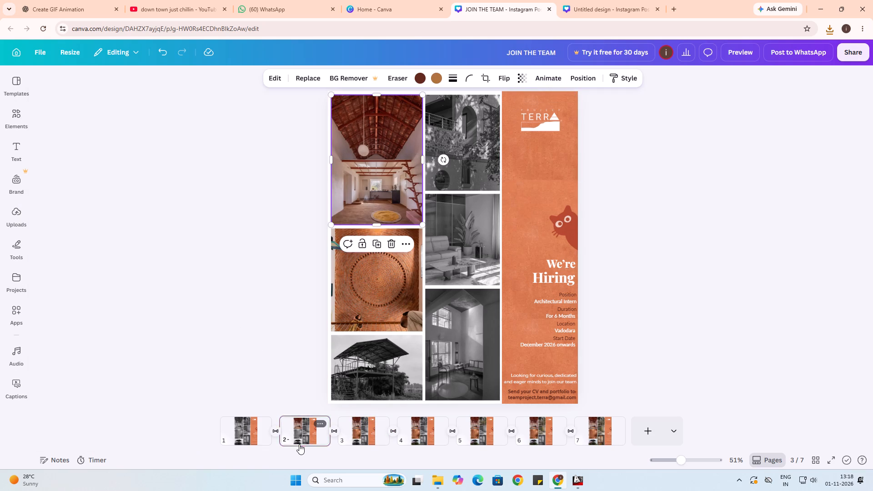
{"action": "left_click", "coordinate": [349, 211]}
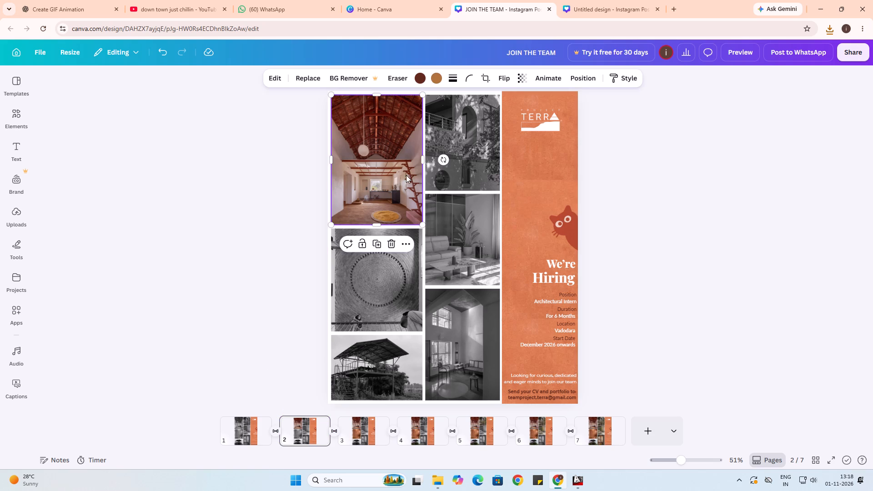
{"action": "left_click", "coordinate": [544, 80]}
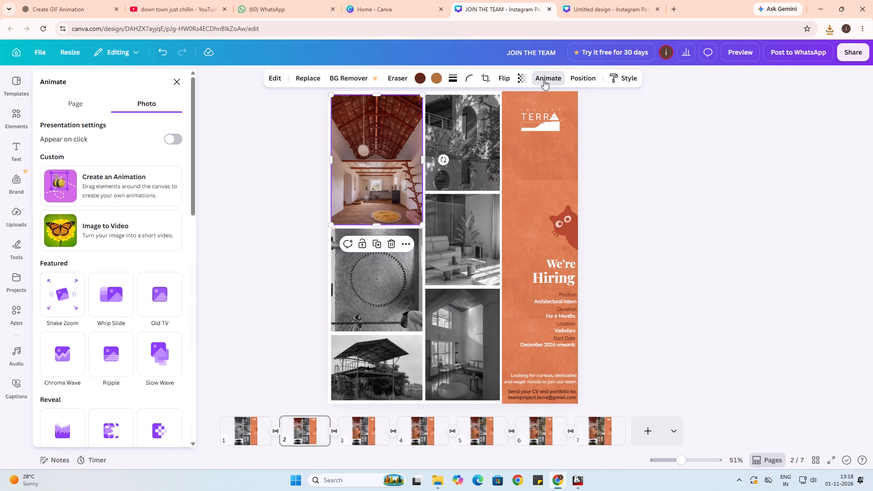
{"action": "left_click", "coordinate": [233, 345]}
{"action": "left_click", "coordinate": [247, 439]}
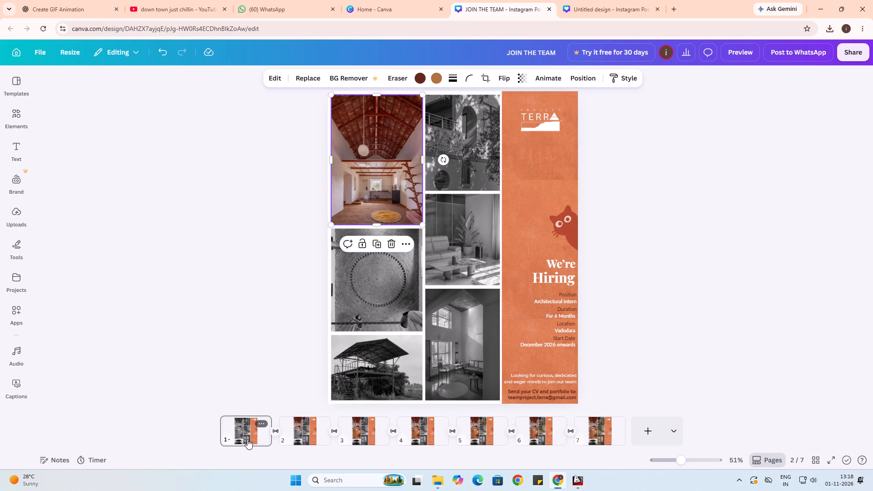
{"action": "left_click", "coordinate": [307, 431]}
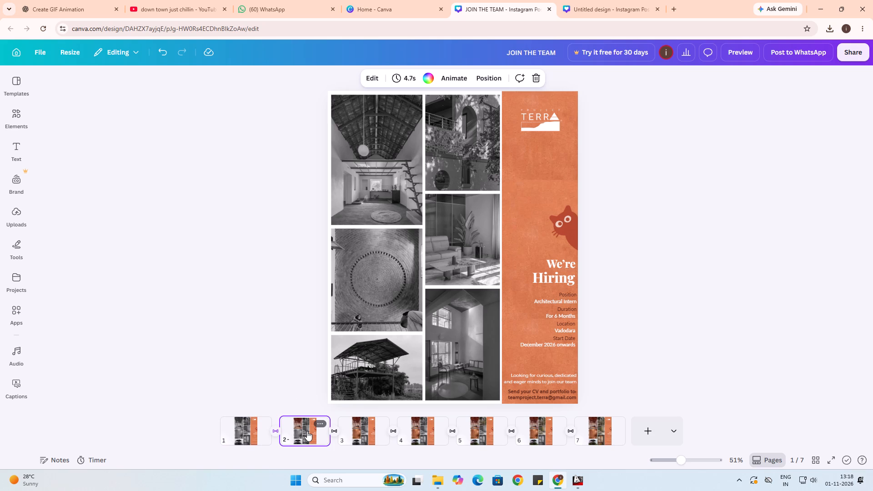
Remove the animation from the colour photo of the circular brick pattern on page 3.
{"action": "left_click", "coordinate": [364, 434]}
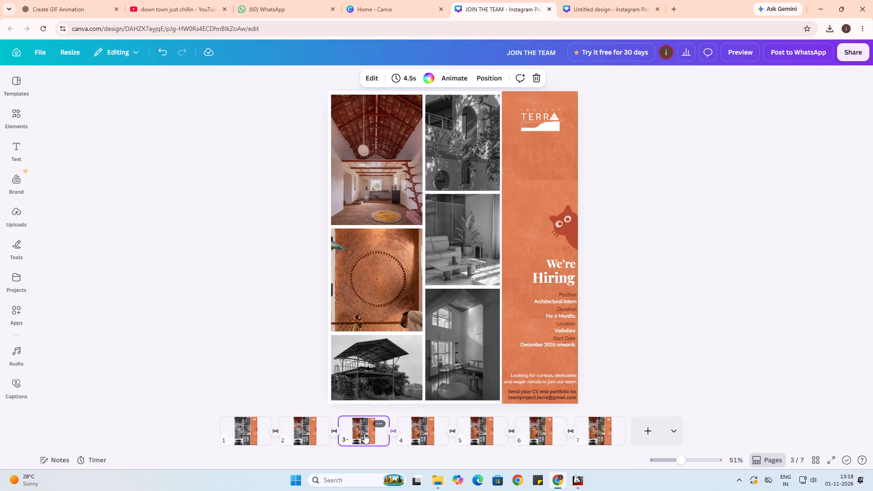
{"action": "left_click", "coordinate": [368, 281]}
{"action": "left_click", "coordinate": [536, 77]}
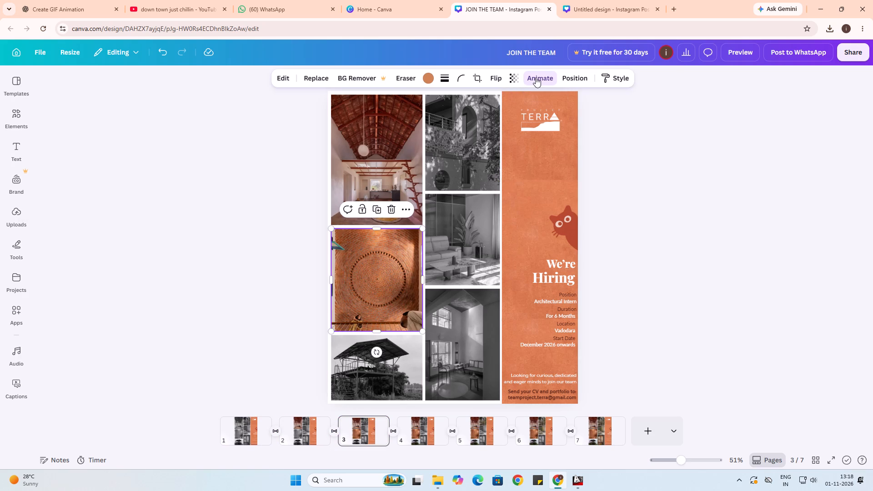
{"action": "left_click", "coordinate": [107, 434]}
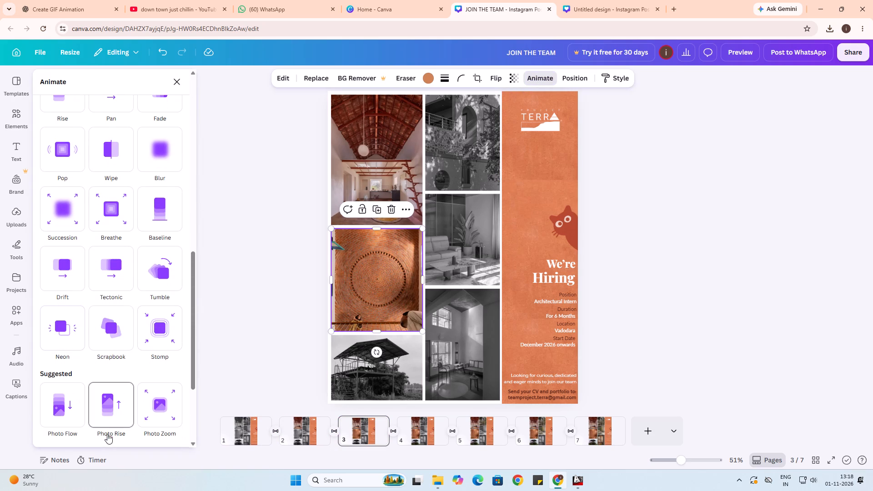
{"action": "left_click", "coordinate": [221, 339]}
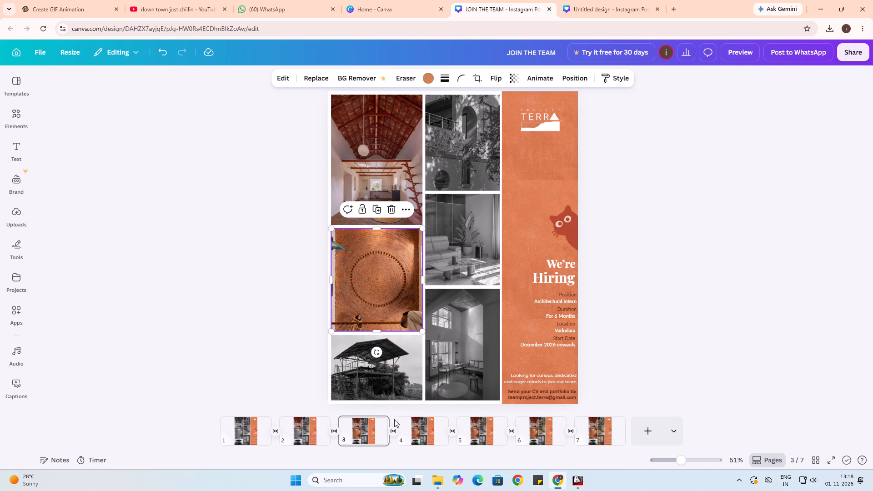
Remove the Neon animation from the colour photo of the open roofed structure on page 4.
{"action": "left_click", "coordinate": [412, 426]}
{"action": "left_click", "coordinate": [396, 372]}
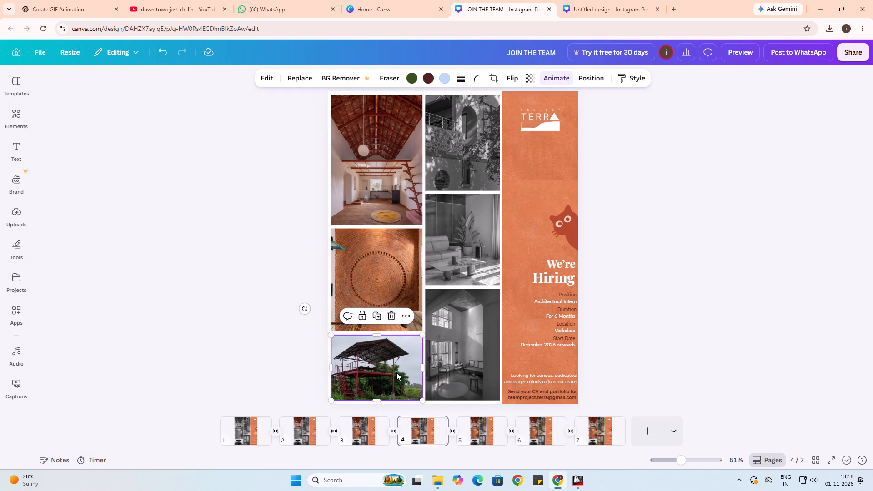
{"action": "left_click", "coordinate": [554, 78]}
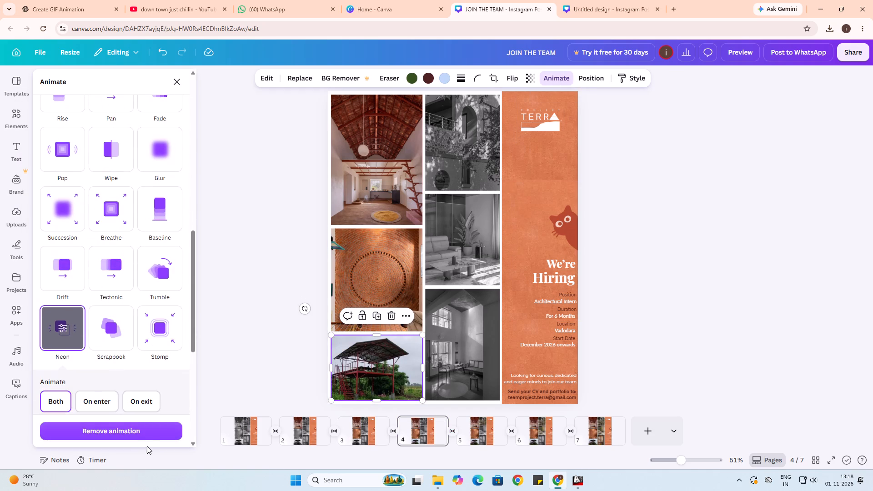
{"action": "left_click", "coordinate": [135, 433]}
{"action": "left_click", "coordinate": [265, 357]}
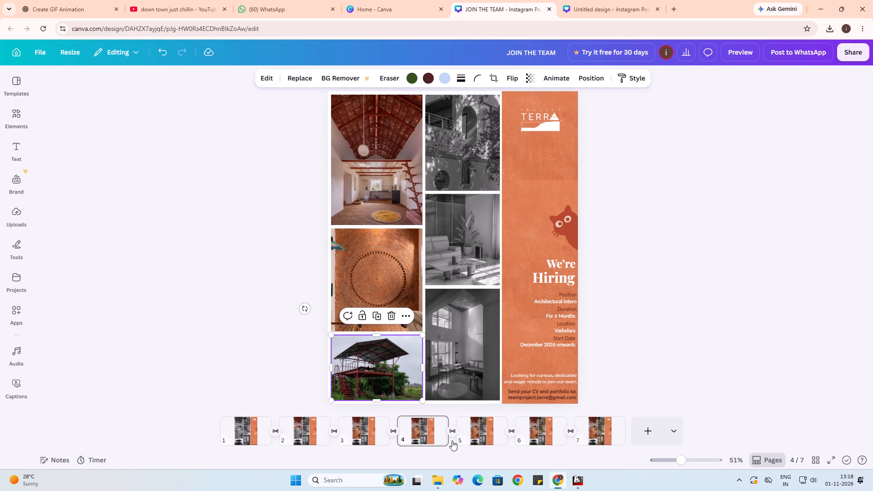
Remove the Neon animation from the colour building facade photo on page 5.
{"action": "left_click", "coordinate": [477, 432]}
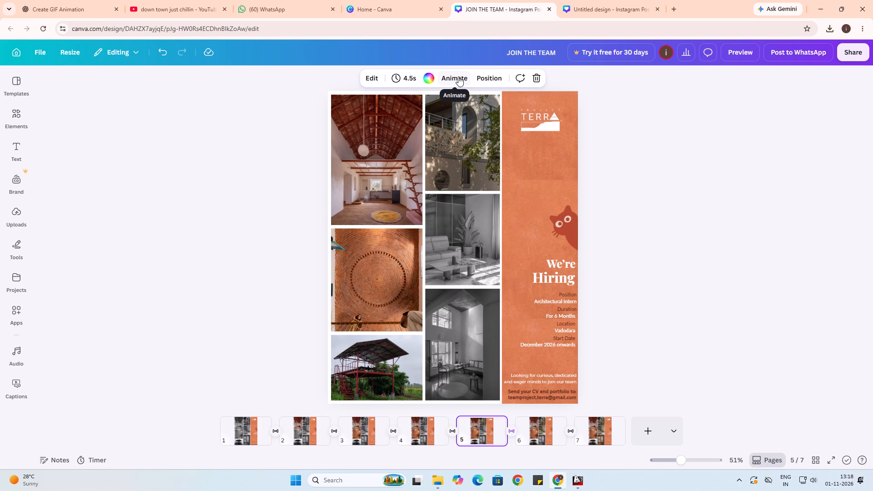
{"action": "left_click", "coordinate": [464, 125]}
{"action": "left_click", "coordinate": [543, 77]}
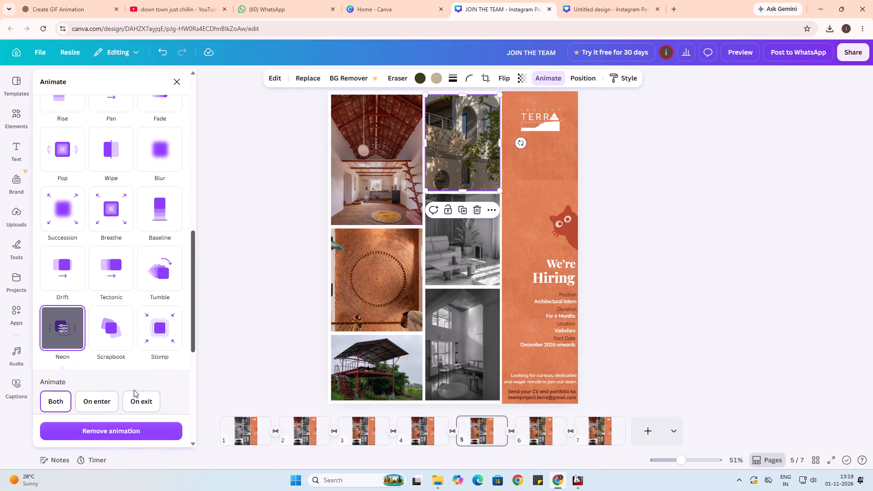
{"action": "left_click", "coordinate": [88, 432]}
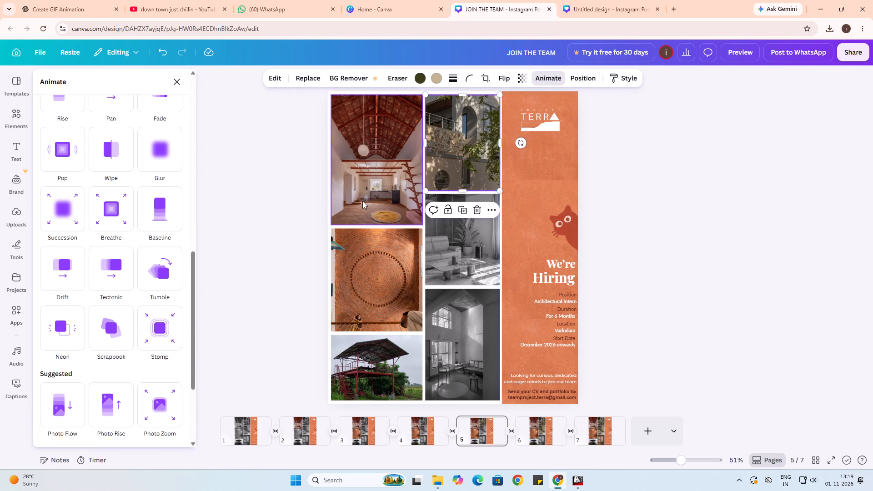
Check the animation options of the colour interior photo on page 5.
{"action": "left_click", "coordinate": [363, 200]}
{"action": "left_click", "coordinate": [545, 78]}
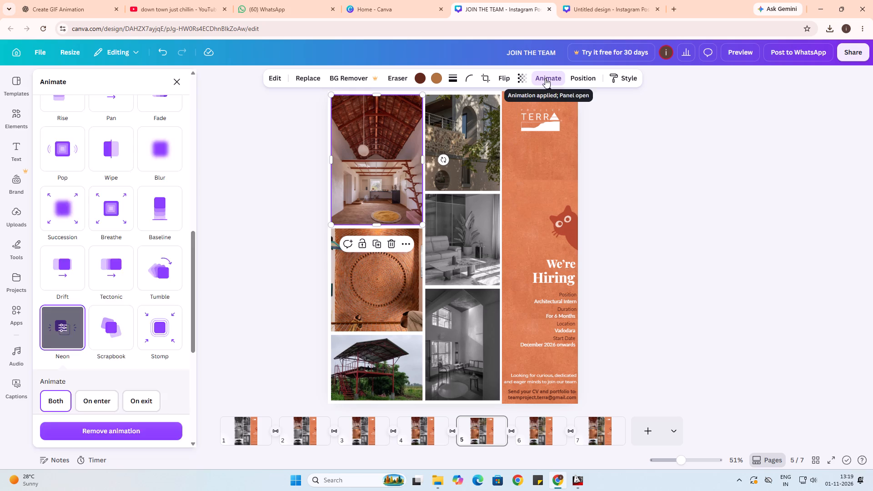
{"action": "left_click", "coordinate": [200, 332]}
Check the black-and-white photos on page 1 one by one for leftover animations.
{"action": "left_click", "coordinate": [246, 437]}
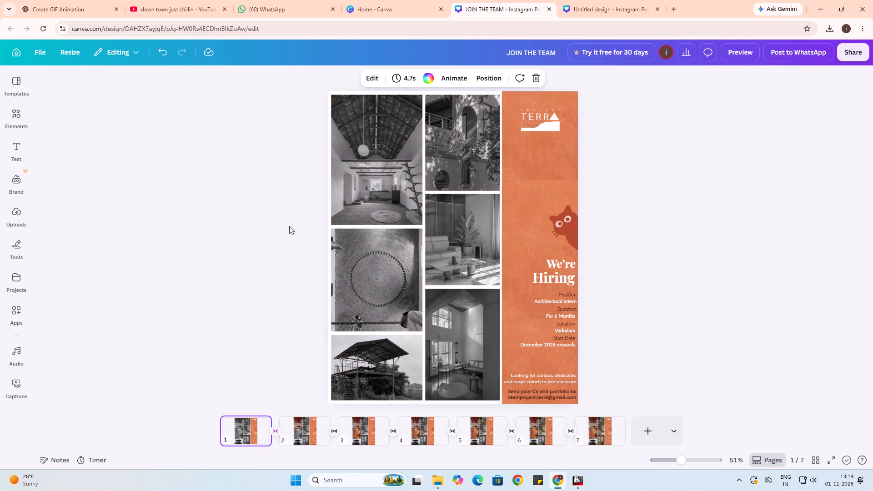
{"action": "left_click", "coordinate": [345, 184]}
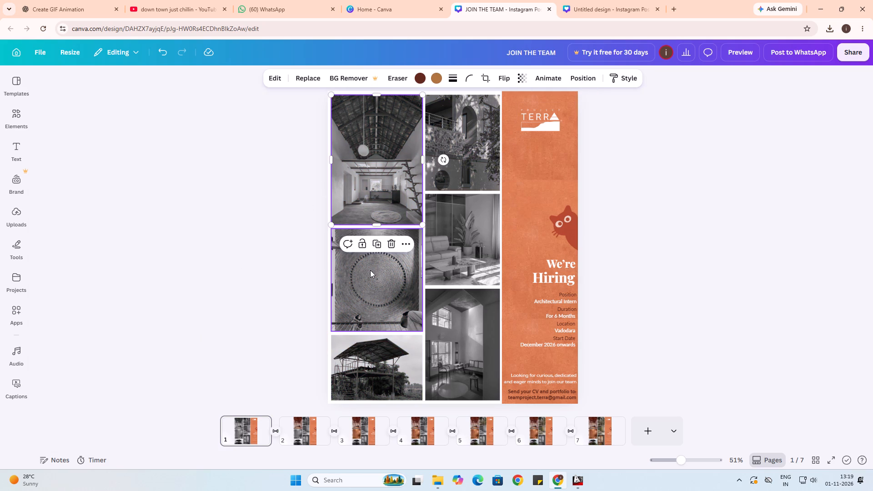
{"action": "left_click", "coordinate": [370, 270]}
{"action": "left_click", "coordinate": [384, 351]}
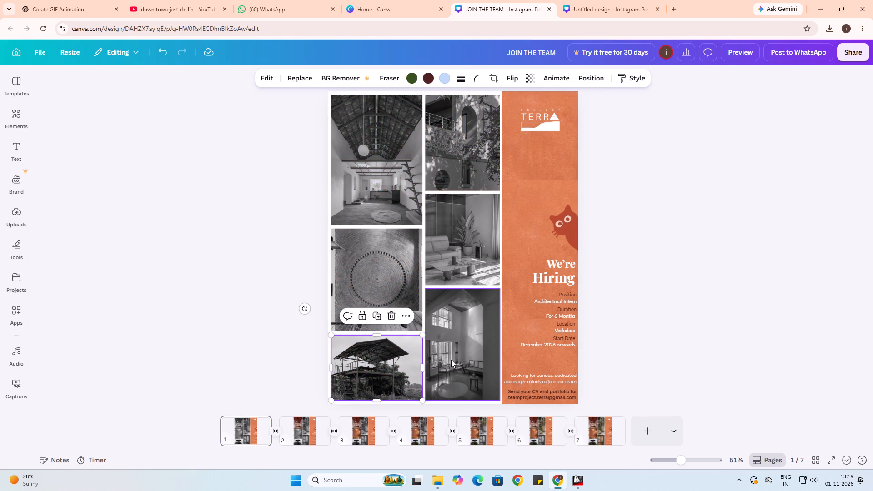
{"action": "left_click", "coordinate": [451, 360]}
{"action": "left_click", "coordinate": [459, 218]}
{"action": "left_click", "coordinate": [459, 146]}
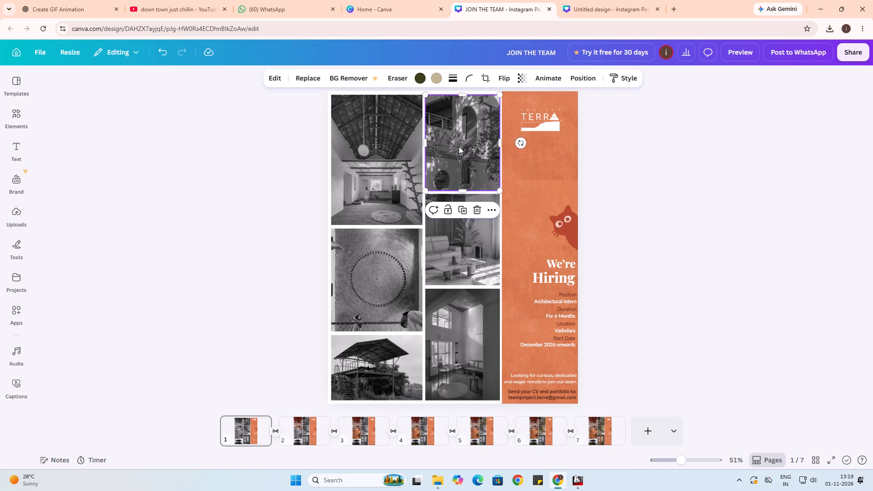
Check each photo on page 2 for leftover animations, starting with the colour interior photo.
{"action": "left_click", "coordinate": [313, 426]}
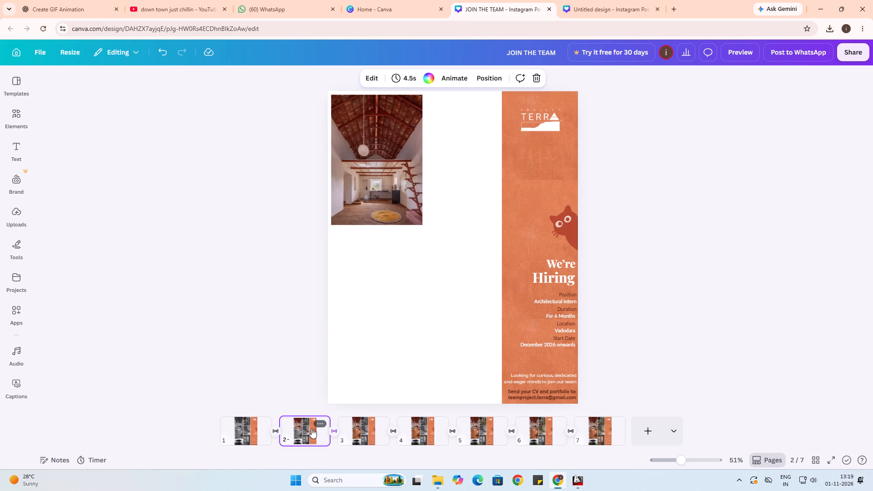
{"action": "left_click", "coordinate": [399, 190]}
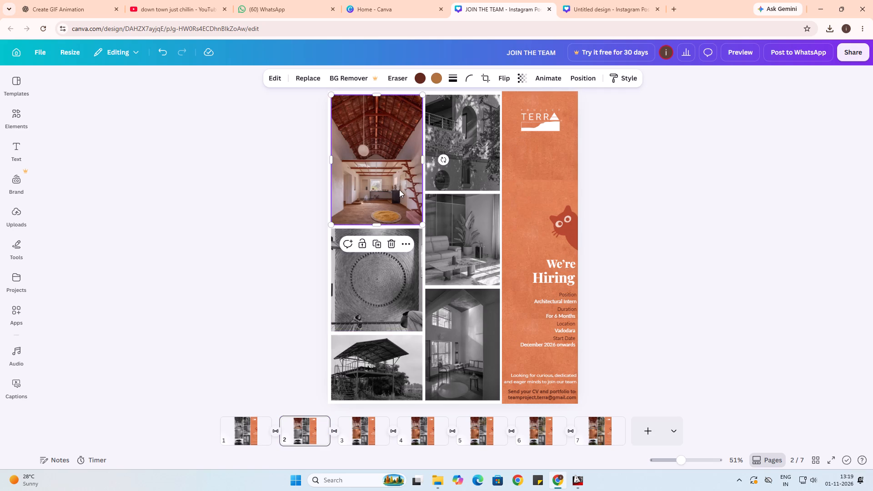
{"action": "left_click", "coordinate": [391, 268]}
{"action": "left_click", "coordinate": [391, 360]}
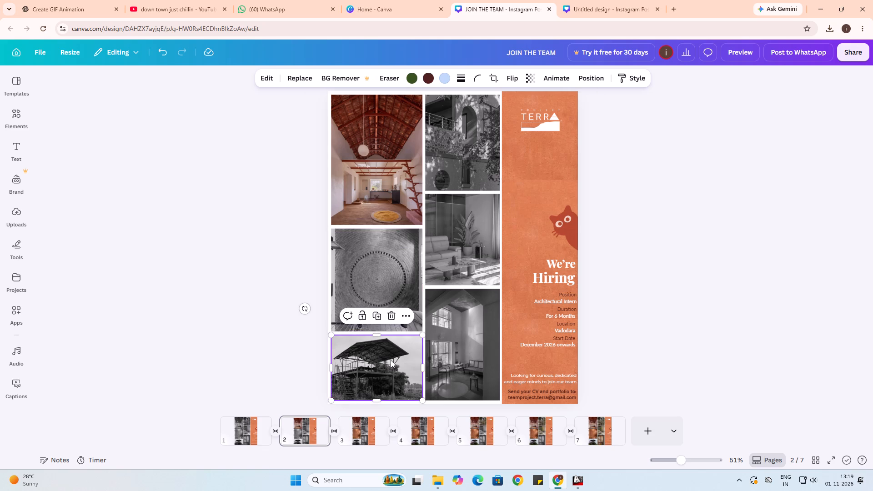
{"action": "left_click", "coordinate": [458, 173]}
{"action": "left_click", "coordinate": [467, 235]}
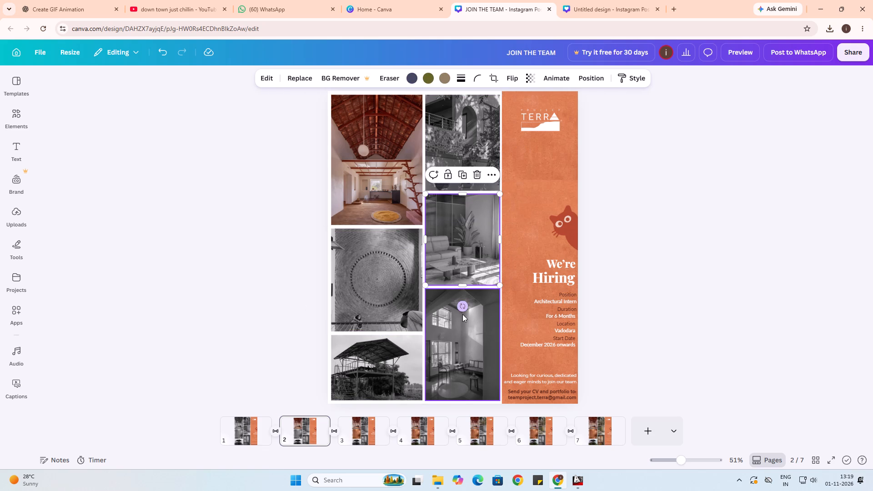
{"action": "left_click", "coordinate": [462, 314]}
Check each colour and black-and-white photo on page 3 for leftover animations.
{"action": "left_click", "coordinate": [377, 440]}
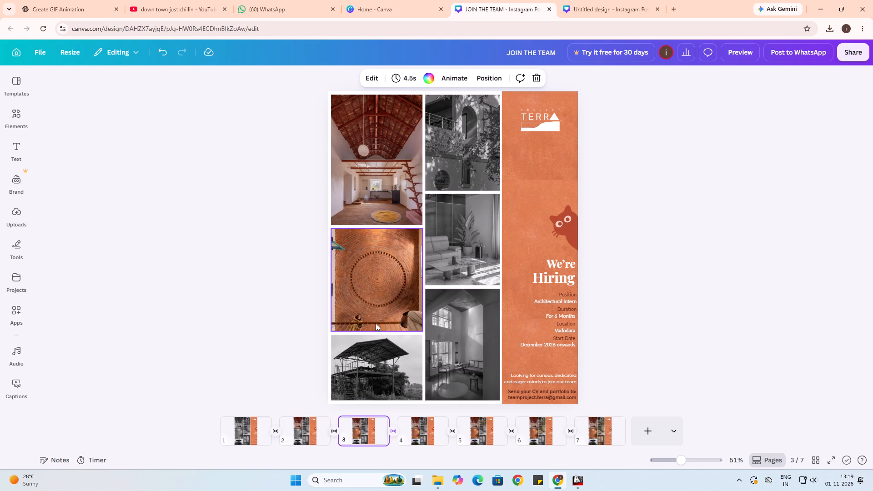
{"action": "left_click", "coordinate": [372, 209]}
{"action": "left_click", "coordinate": [381, 261]}
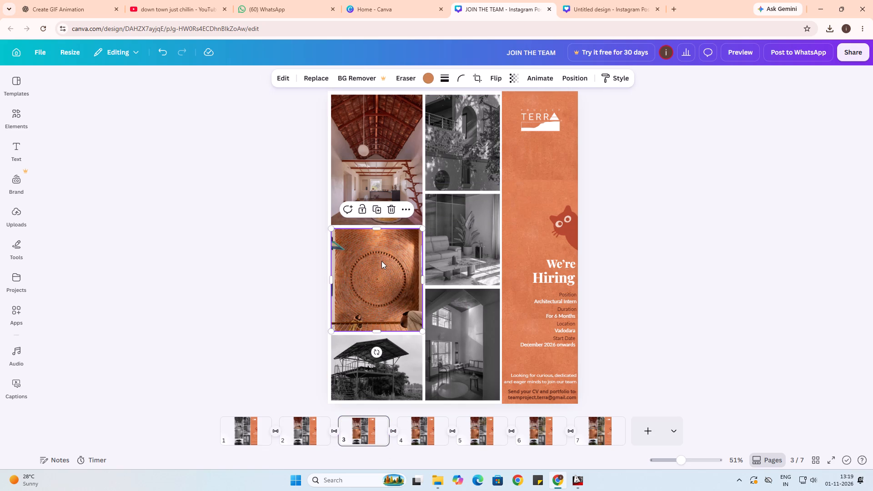
{"action": "left_click", "coordinate": [385, 352]}
{"action": "left_click", "coordinate": [447, 170]}
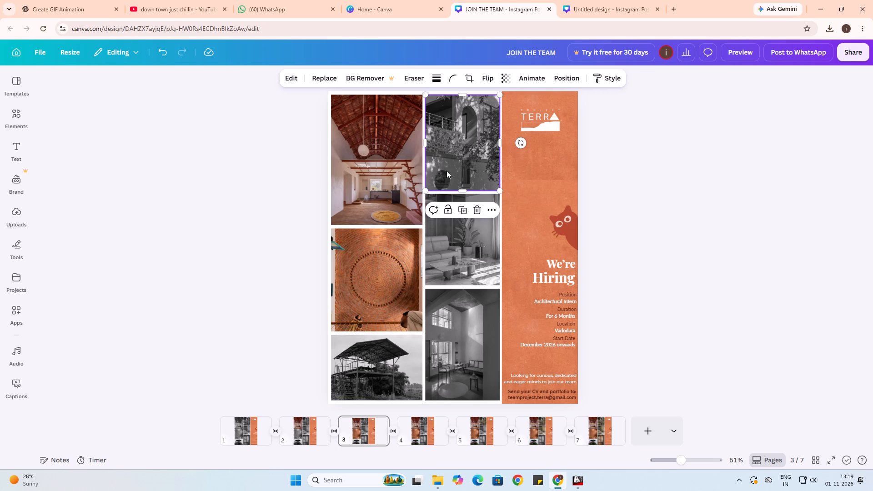
{"action": "left_click", "coordinate": [463, 260]}
{"action": "left_click", "coordinate": [459, 326]}
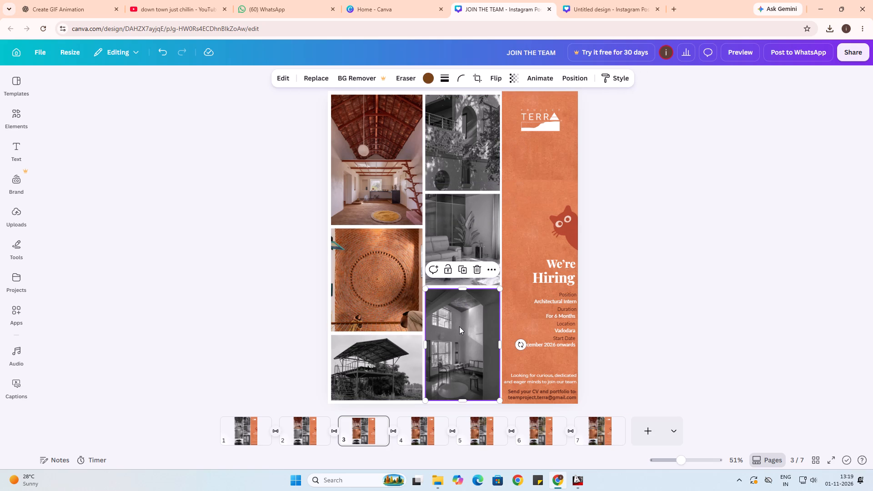
Remove the Neon animation from the colour interior photo on page 4.
{"action": "left_click", "coordinate": [439, 436]}
{"action": "left_click", "coordinate": [358, 199]}
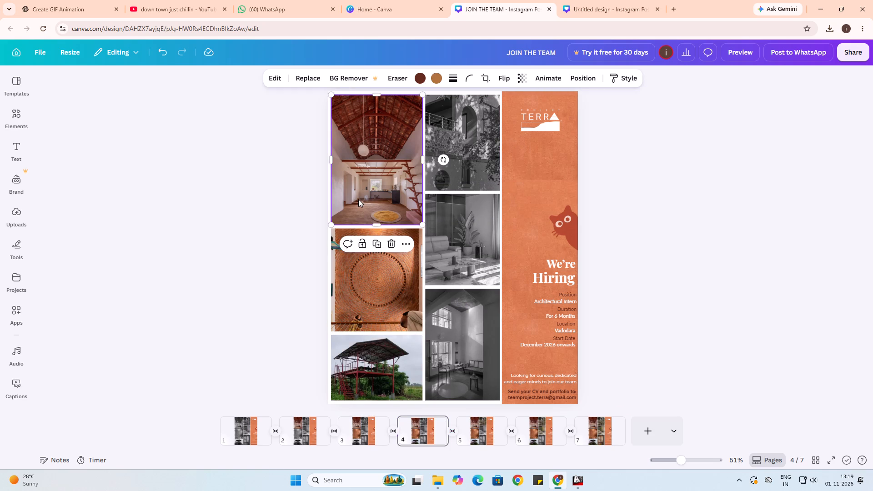
{"action": "left_click", "coordinate": [547, 78]}
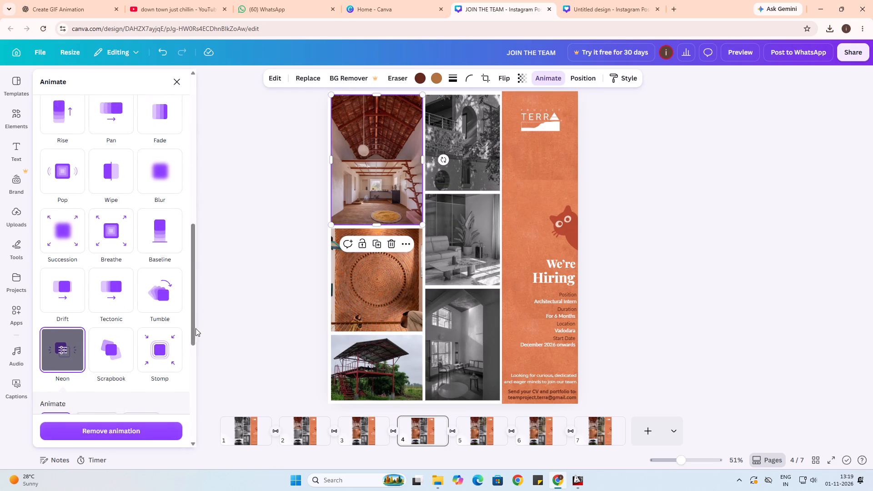
{"action": "left_click", "coordinate": [150, 430]}
{"action": "left_click", "coordinate": [247, 265]}
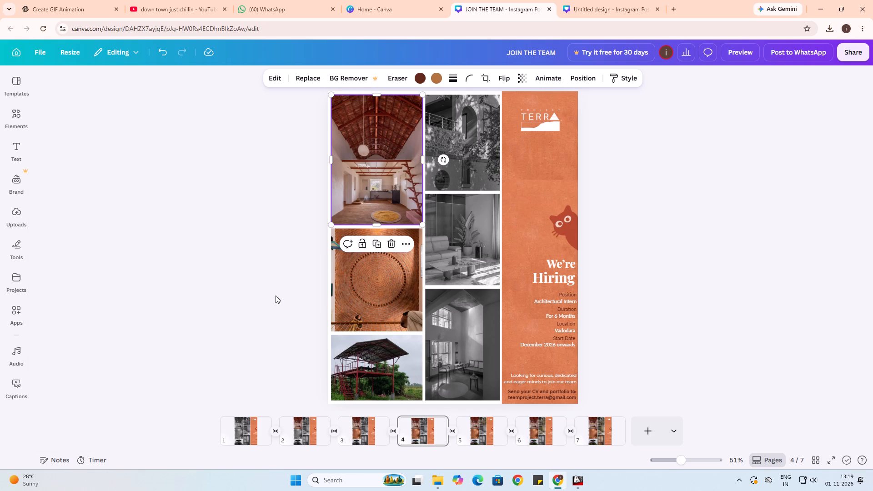
Remove the animation from the colour photo of the circular brick pattern on page 4.
{"action": "left_click", "coordinate": [336, 290]}
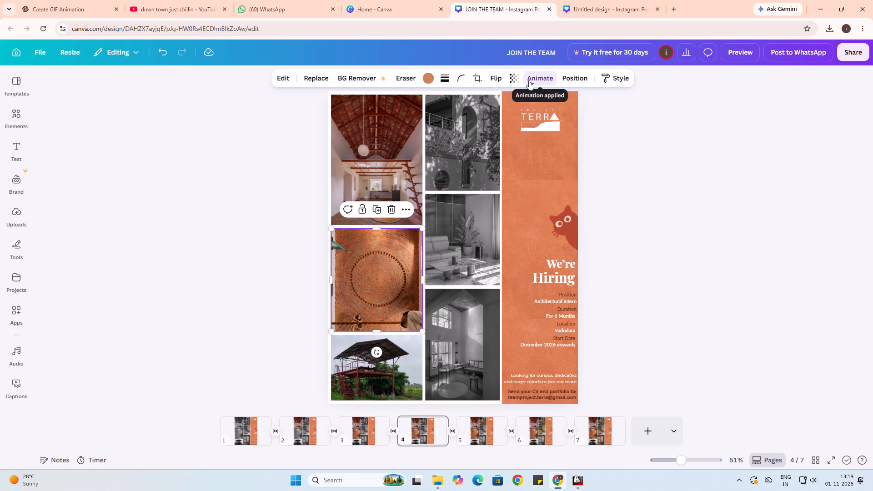
{"action": "left_click", "coordinate": [529, 80]}
{"action": "left_click", "coordinate": [146, 428]}
{"action": "left_click", "coordinate": [228, 323]}
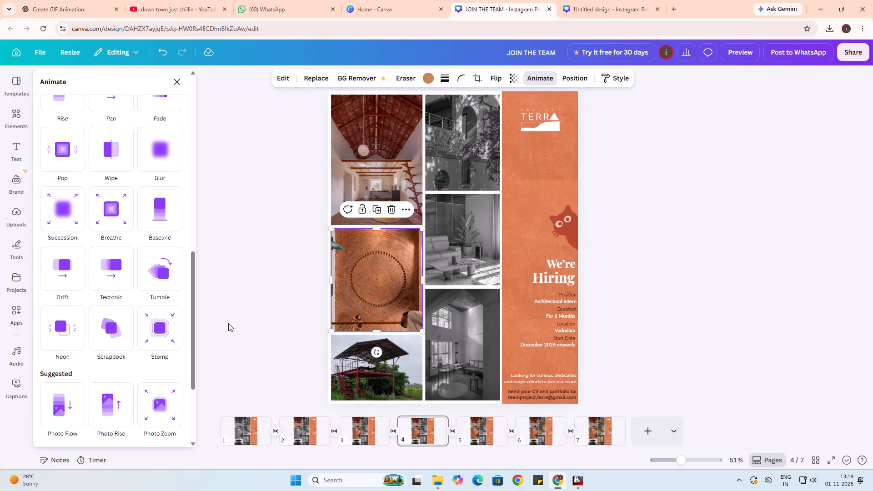
Check the open roofed structure photo and the three black-and-white photos on page 4 for leftover animations.
{"action": "left_click", "coordinate": [346, 374]}
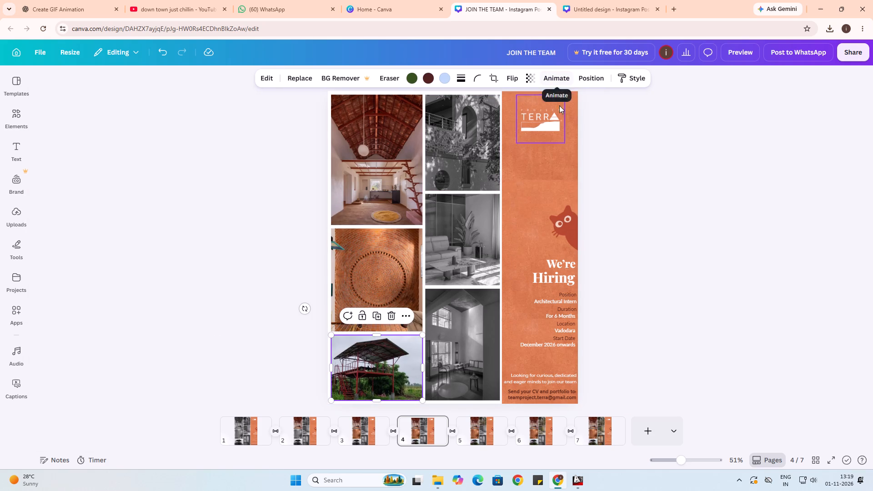
{"action": "left_click", "coordinate": [469, 167]}
{"action": "left_click", "coordinate": [469, 243]}
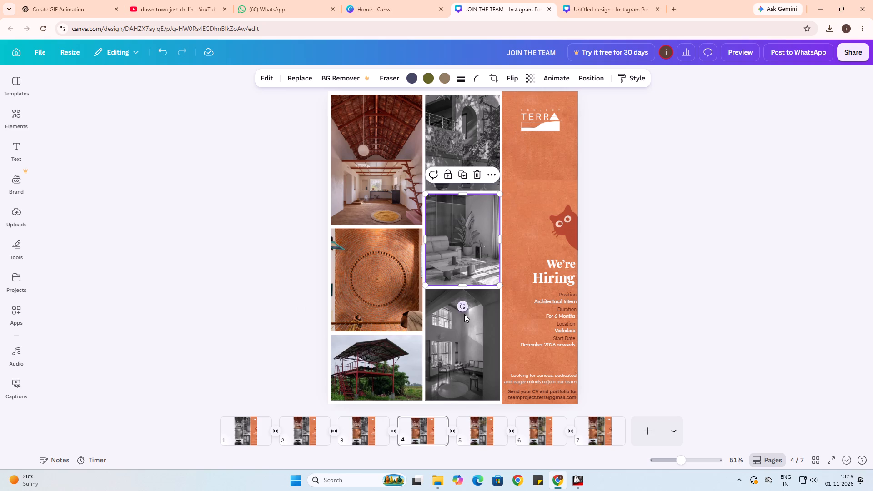
{"action": "left_click", "coordinate": [463, 327]}
Remove the animation from the colour interior photo on page 5.
{"action": "left_click", "coordinate": [476, 438]}
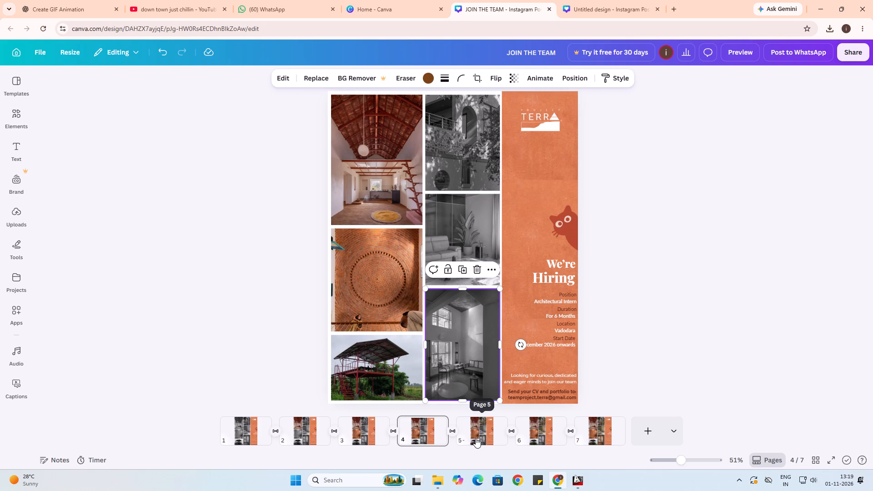
{"action": "left_click", "coordinate": [375, 188]}
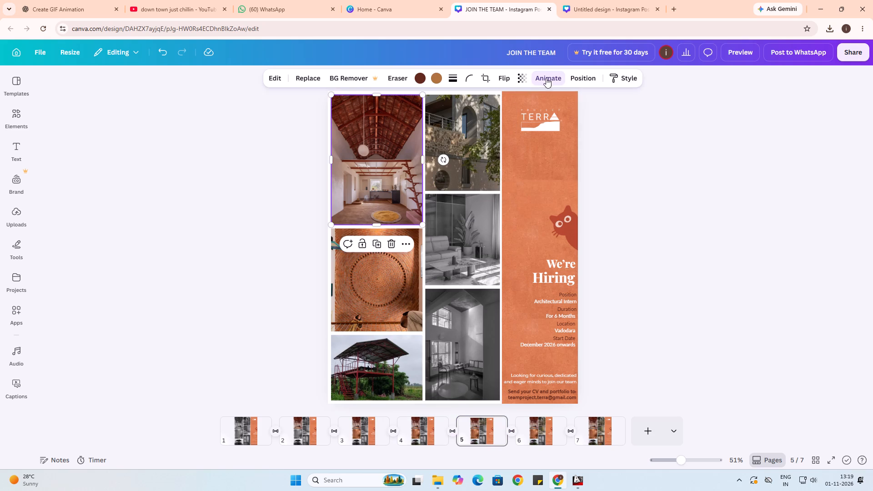
{"action": "left_click", "coordinate": [547, 77]}
{"action": "left_click", "coordinate": [110, 434]}
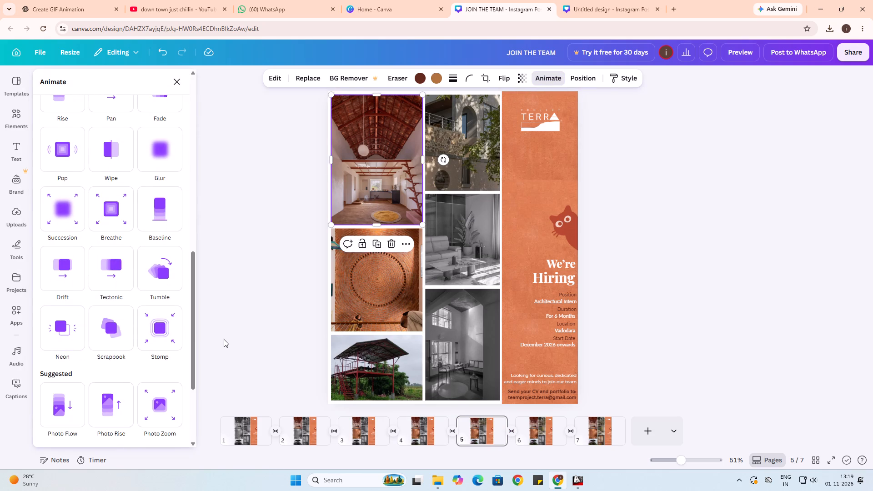
{"action": "left_click", "coordinate": [225, 337]}
Remove the animation from the colour photo of the circular brick pattern on page 5.
{"action": "left_click", "coordinate": [339, 282]}
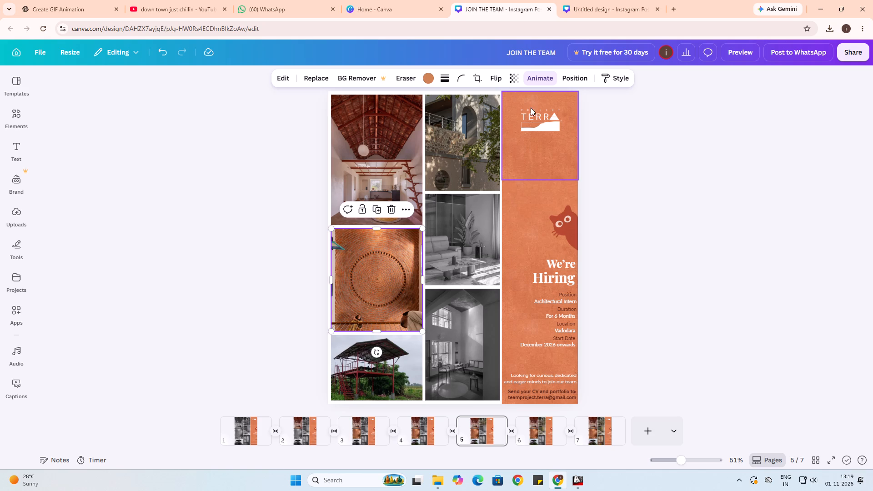
{"action": "left_click", "coordinate": [544, 81]}
{"action": "left_click", "coordinate": [159, 429]}
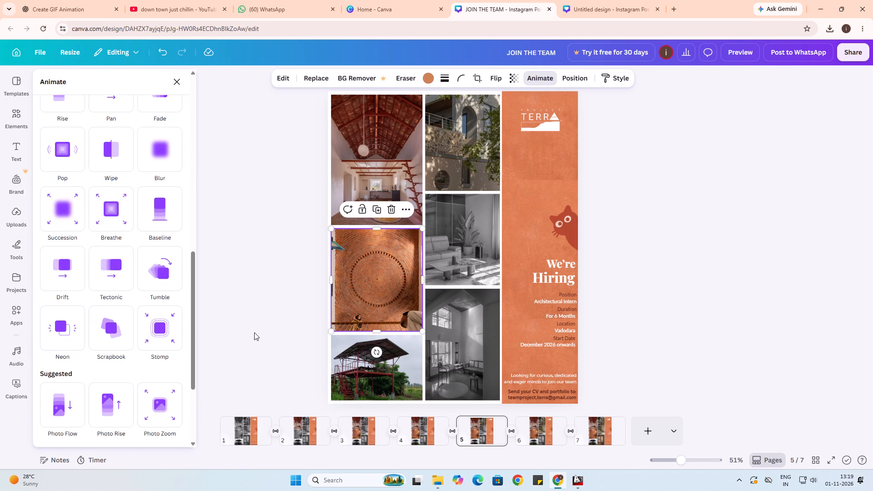
{"action": "left_click", "coordinate": [254, 332]}
Remove the animation from the colour photo of the open roofed structure on page 5.
{"action": "left_click", "coordinate": [368, 372]}
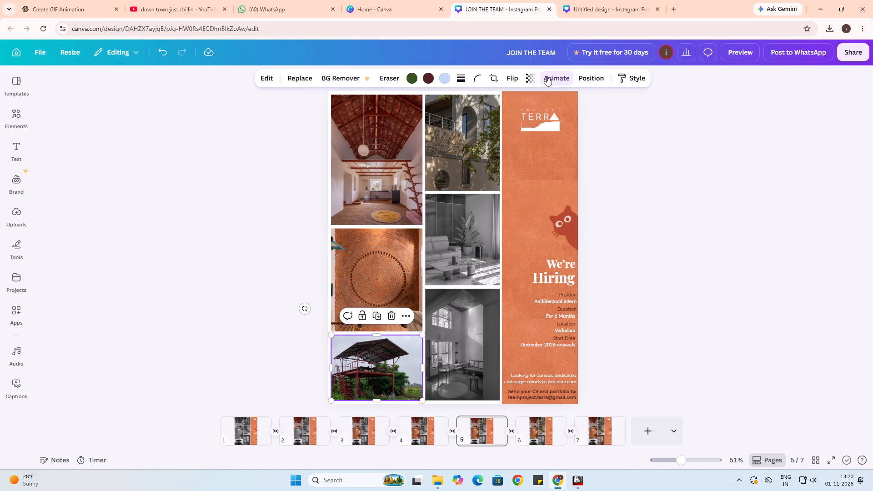
{"action": "left_click", "coordinate": [557, 78]}
{"action": "left_click", "coordinate": [101, 428]}
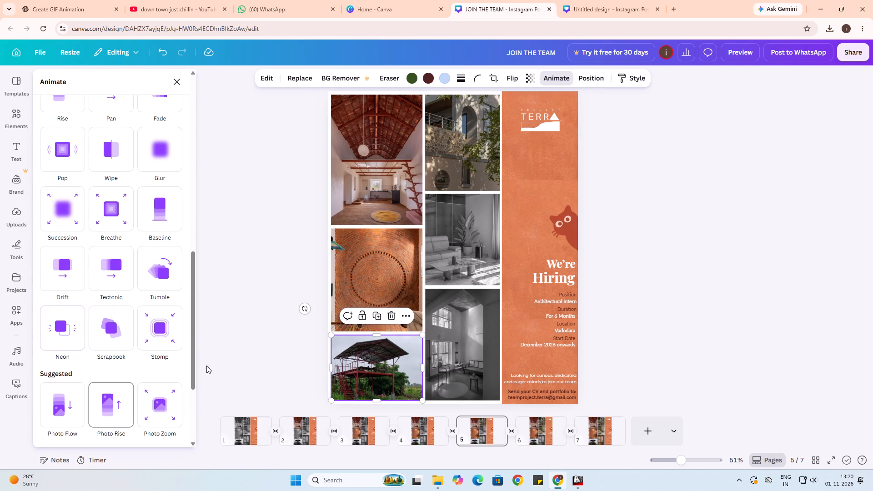
{"action": "left_click", "coordinate": [236, 335]}
Check the building facade photo and the two black-and-white interior photos on page 5 for leftover animations.
{"action": "left_click", "coordinate": [433, 161]}
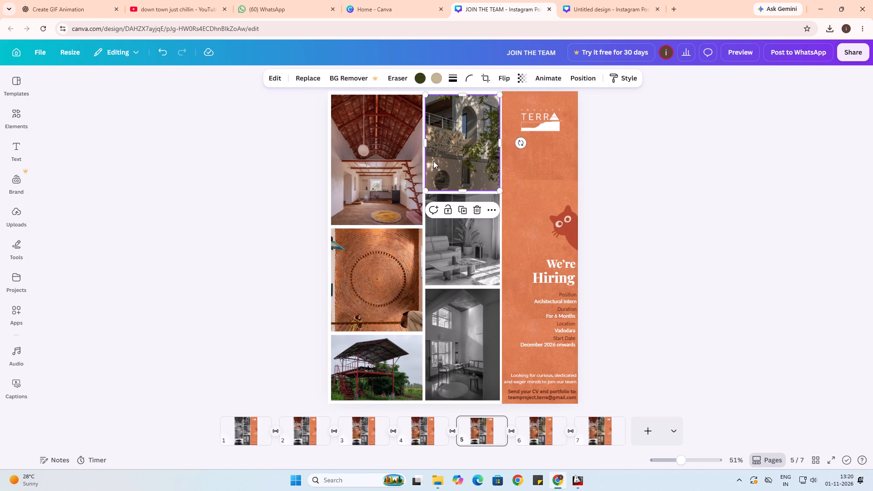
{"action": "left_click", "coordinate": [440, 250]}
{"action": "left_click", "coordinate": [459, 326]}
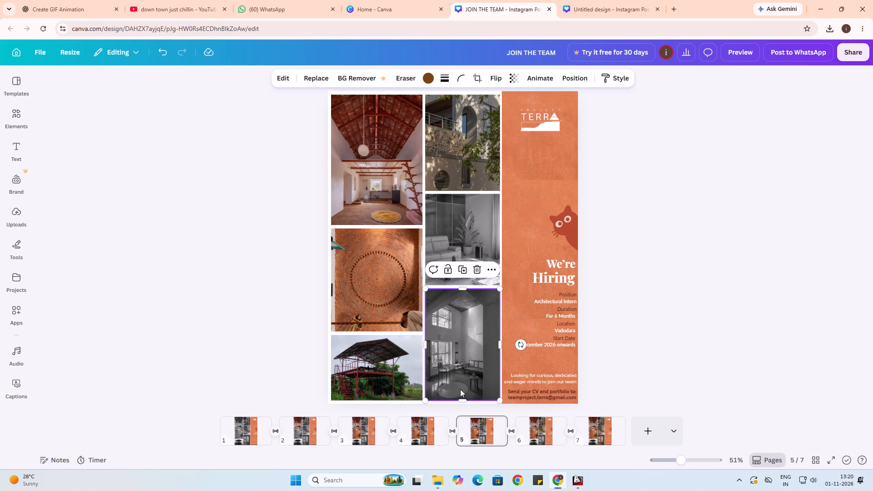
Remove the Neon animation from the colour interior photo with the wooden roof on page 6.
{"action": "left_click", "coordinate": [537, 430]}
{"action": "left_click", "coordinate": [399, 188]}
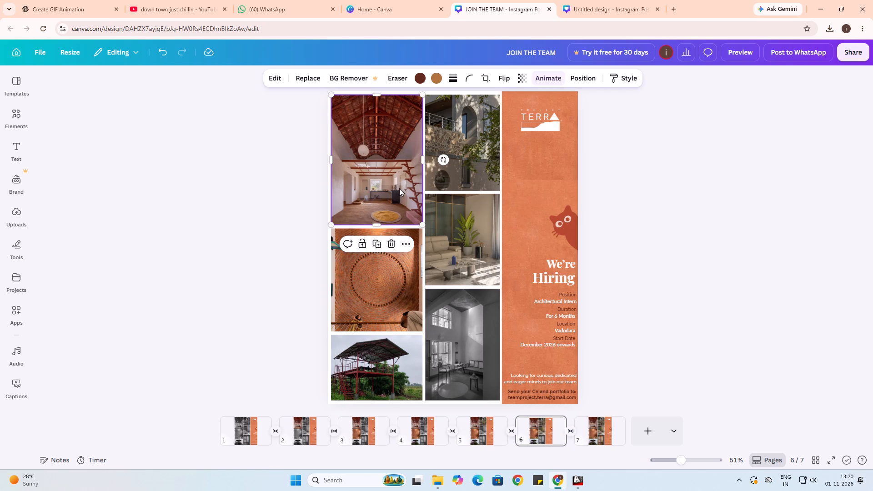
{"action": "left_click", "coordinate": [549, 78]}
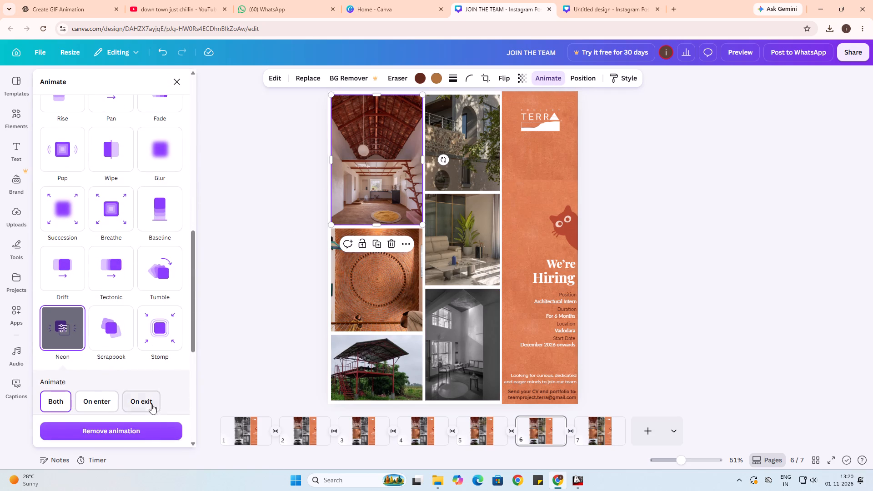
{"action": "left_click", "coordinate": [149, 430]}
{"action": "left_click", "coordinate": [248, 291]}
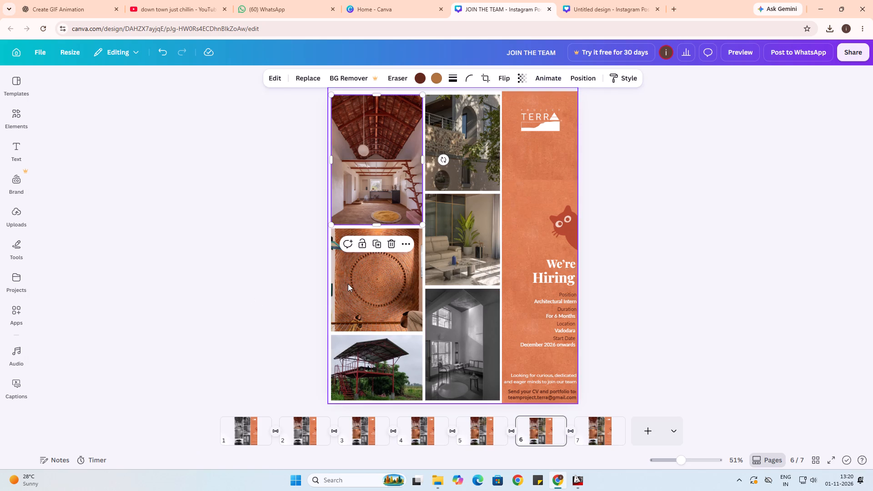
Remove the Neon animation from the colour photo of the circular brick pattern on page 6.
{"action": "left_click", "coordinate": [348, 284]}
{"action": "left_click", "coordinate": [537, 76]}
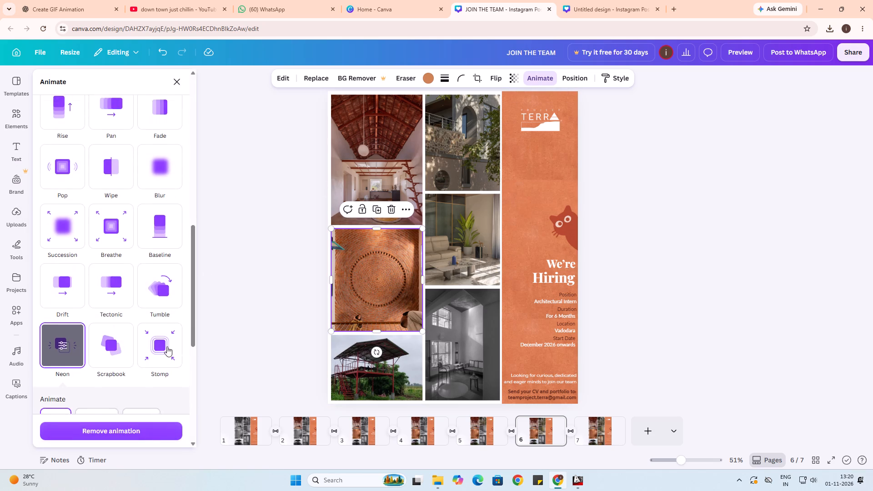
{"action": "left_click", "coordinate": [146, 433]}
{"action": "left_click", "coordinate": [241, 314]}
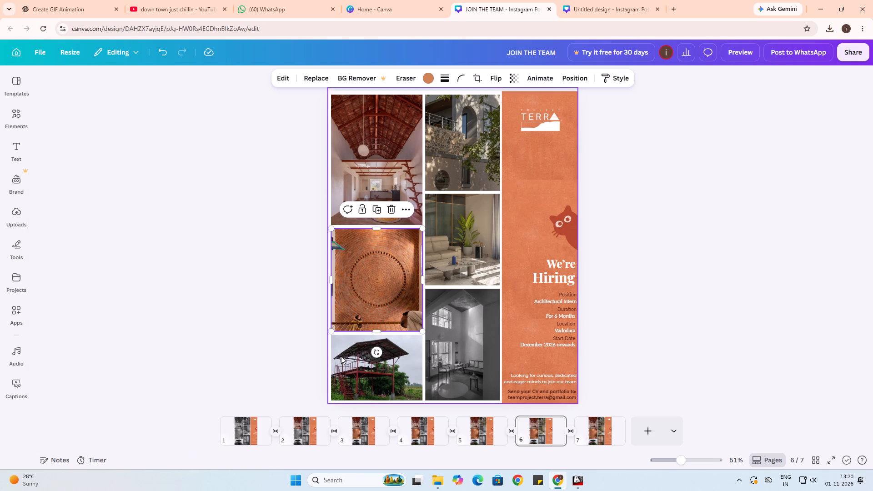
Remove the animation from the colour photo of the open roofed structure on page 6.
{"action": "left_click", "coordinate": [342, 356]}
{"action": "left_click", "coordinate": [552, 79]}
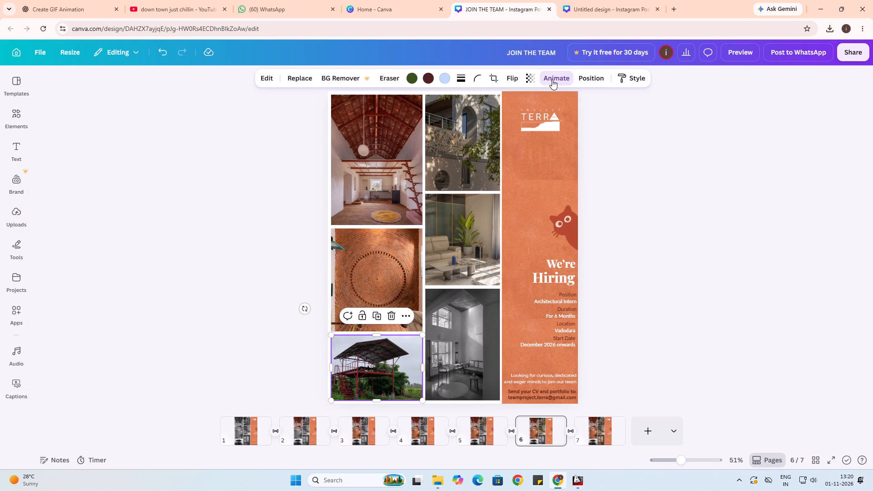
{"action": "left_click", "coordinate": [125, 433]}
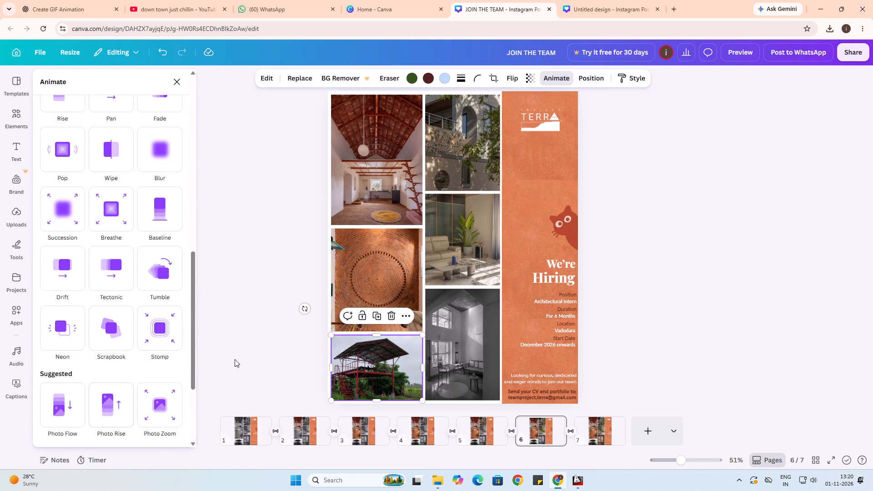
{"action": "left_click", "coordinate": [231, 353]}
Remove the Neon animation from the colour building facade photo on page 6.
{"action": "left_click", "coordinate": [444, 159]}
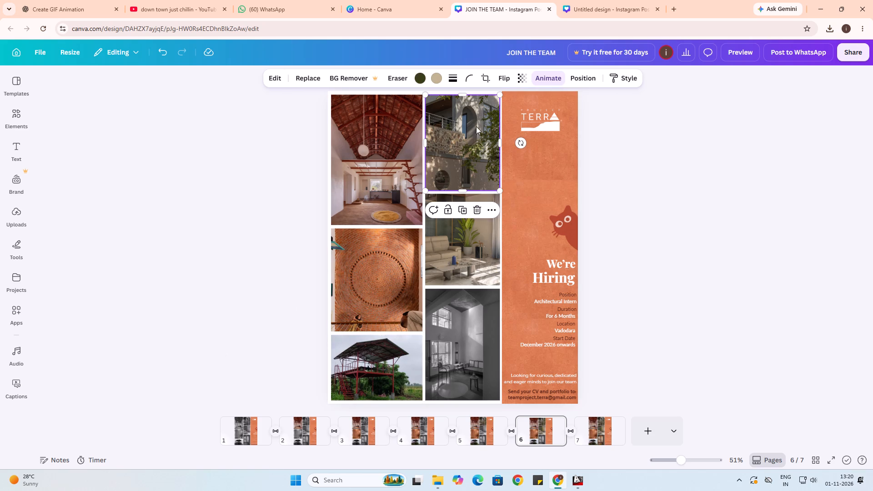
{"action": "left_click", "coordinate": [542, 78]}
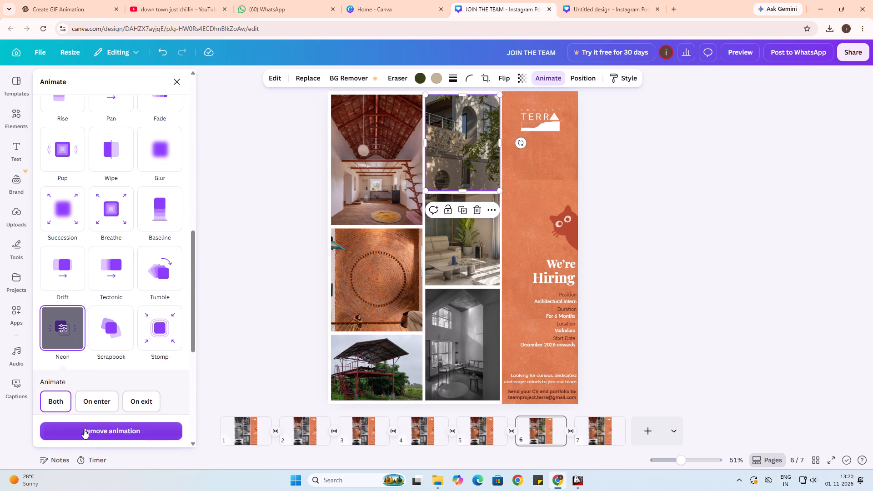
{"action": "left_click", "coordinate": [84, 429]}
{"action": "left_click", "coordinate": [227, 329]}
Remove the Neon animation from the colour living-room photo with the sofa and plant on page 6.
{"action": "left_click", "coordinate": [470, 255]}
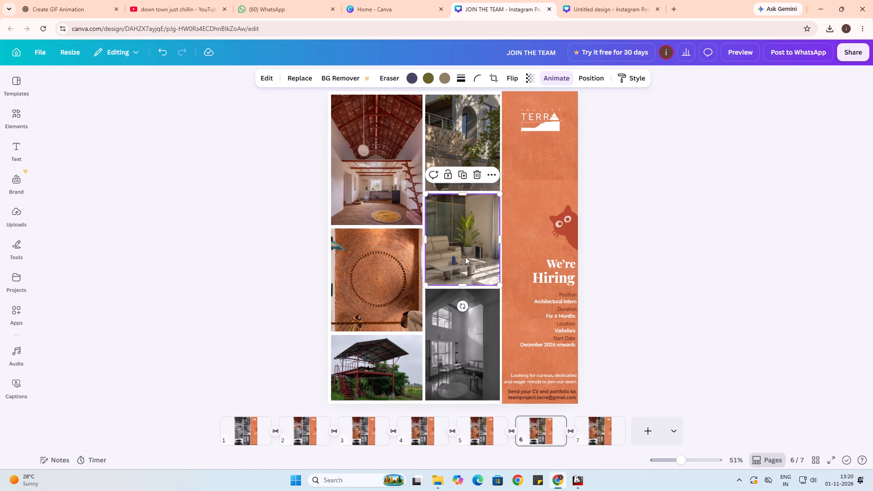
{"action": "left_click", "coordinate": [561, 78]}
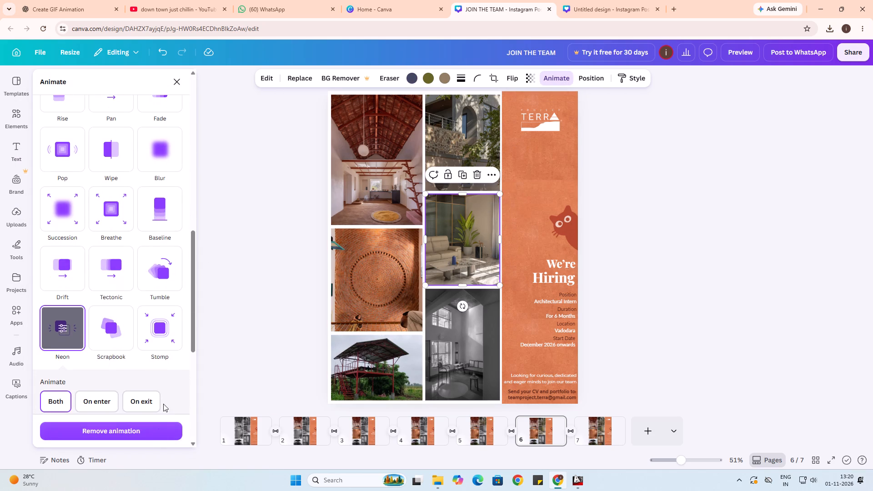
{"action": "left_click", "coordinate": [150, 431]}
{"action": "left_click", "coordinate": [241, 315]}
Check the black-and-white double-height interior photo on page 6 for a leftover animation.
{"action": "left_click", "coordinate": [458, 329]}
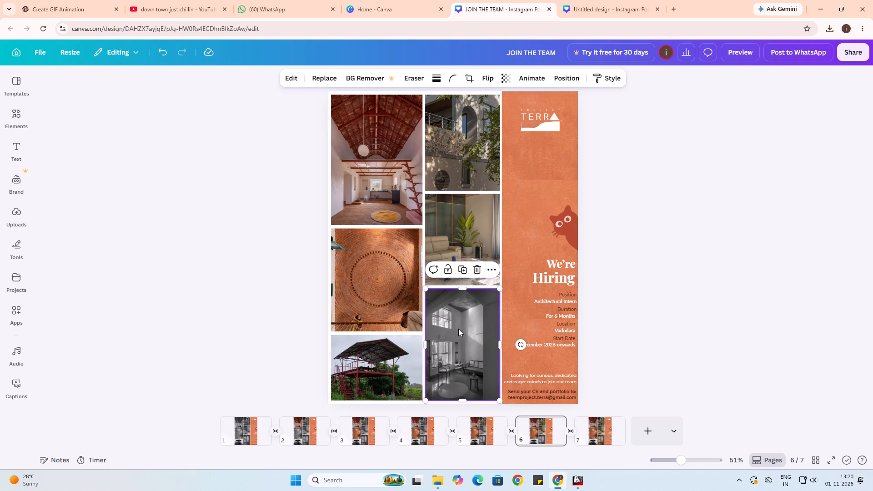
{"action": "left_click", "coordinate": [155, 298]}
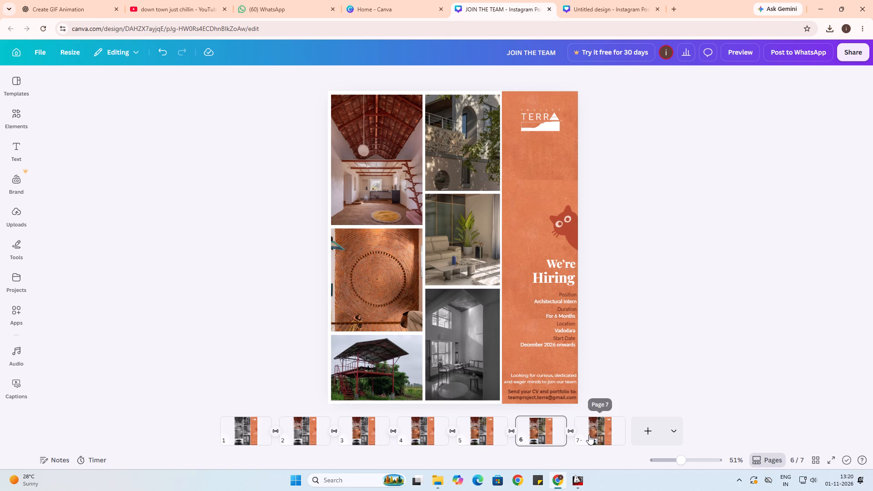
Remove the Neon animation from the colour interior photo with the wooden roof on page 7.
{"action": "left_click", "coordinate": [590, 434]}
{"action": "left_click", "coordinate": [393, 195]}
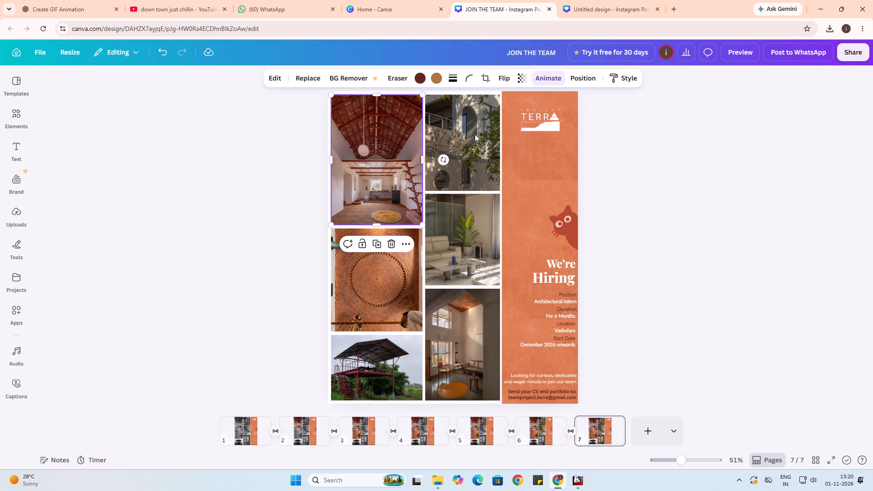
{"action": "left_click", "coordinate": [545, 74]}
{"action": "left_click", "coordinate": [112, 431]}
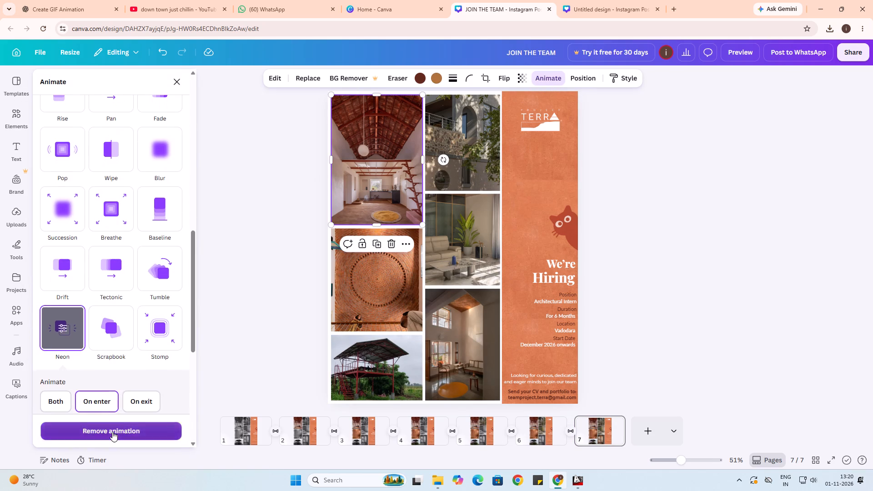
{"action": "left_click", "coordinate": [231, 306]}
Remove the Neon animation from the colour photo of the circular brick pattern on page 7.
{"action": "left_click", "coordinate": [348, 295]}
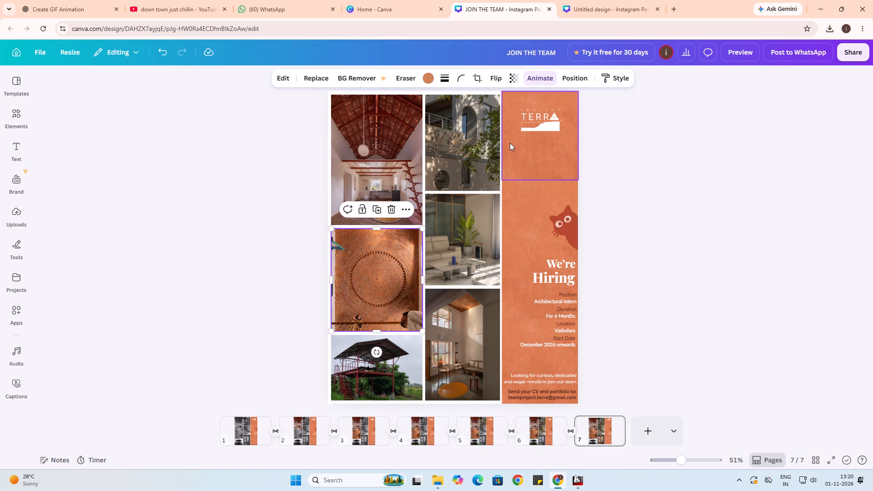
{"action": "left_click", "coordinate": [531, 80]}
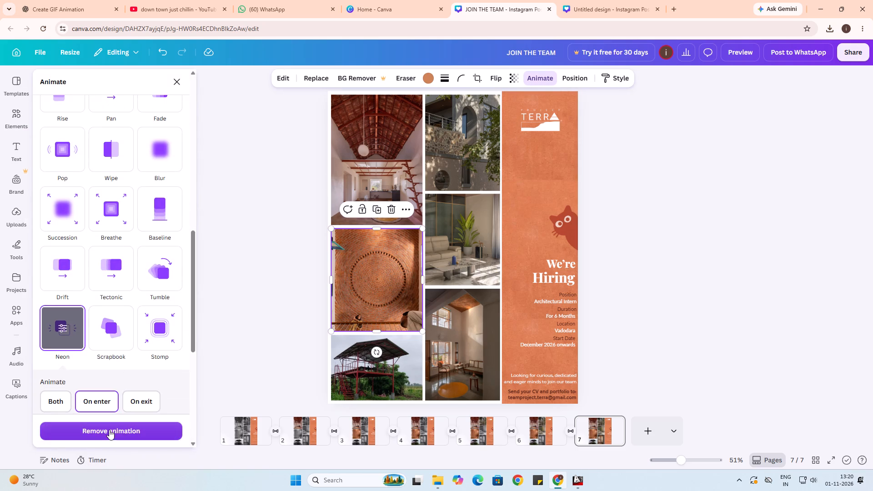
{"action": "left_click", "coordinate": [109, 430]}
{"action": "left_click", "coordinate": [224, 350]}
Remove the Neon animation from the colour photo of the open roofed structure on page 7.
{"action": "left_click", "coordinate": [342, 363]}
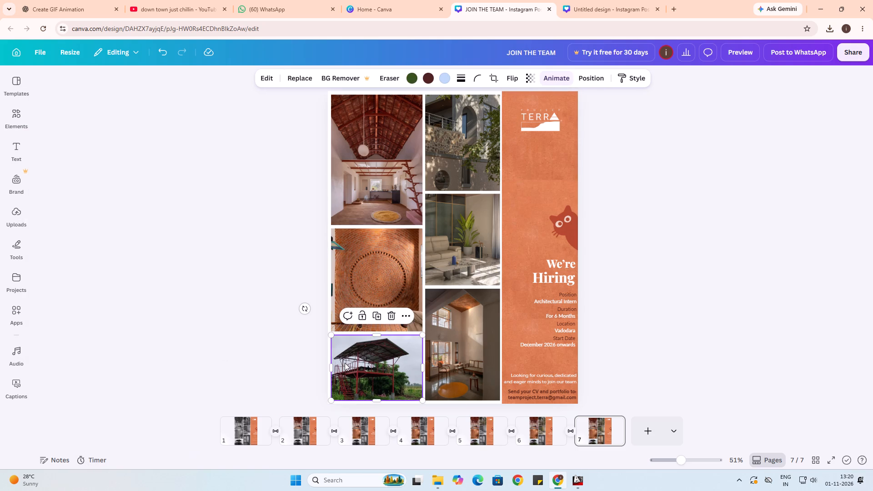
{"action": "left_click", "coordinate": [563, 77]}
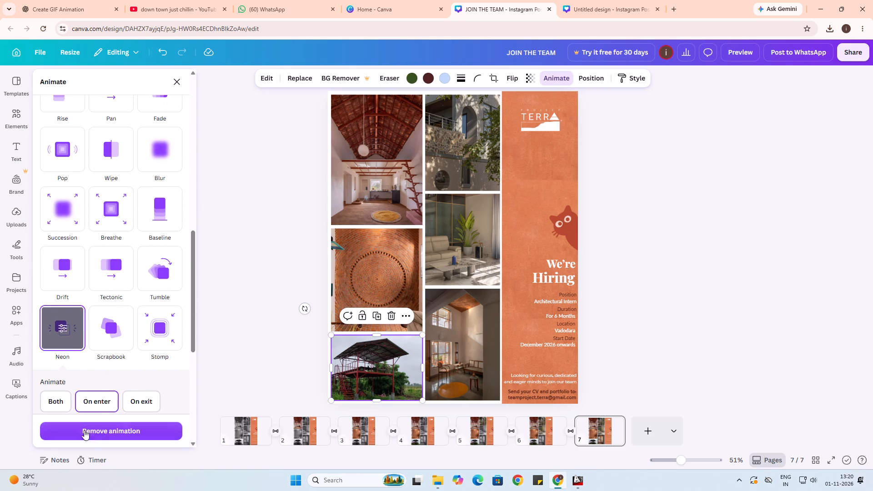
{"action": "left_click", "coordinate": [92, 430]}
{"action": "left_click", "coordinate": [223, 326]}
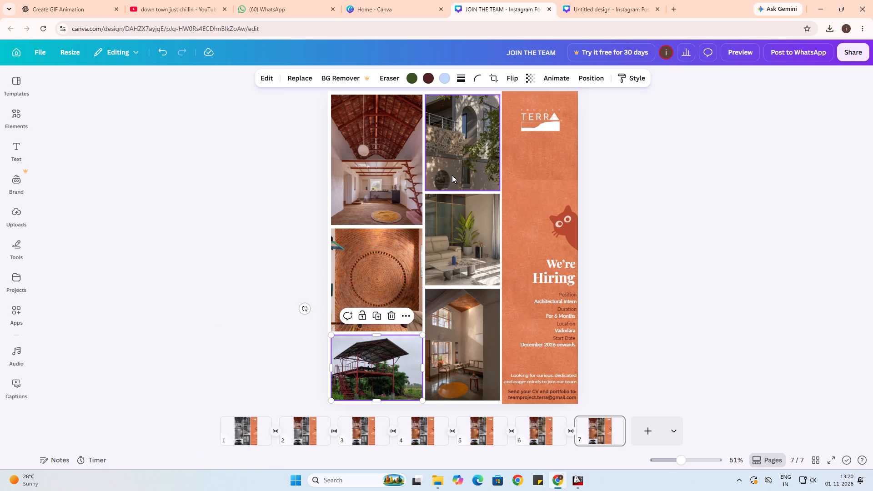
Remove the animation from the colour building facade photo on page 7.
{"action": "left_click", "coordinate": [455, 171]}
{"action": "left_click", "coordinate": [547, 81]}
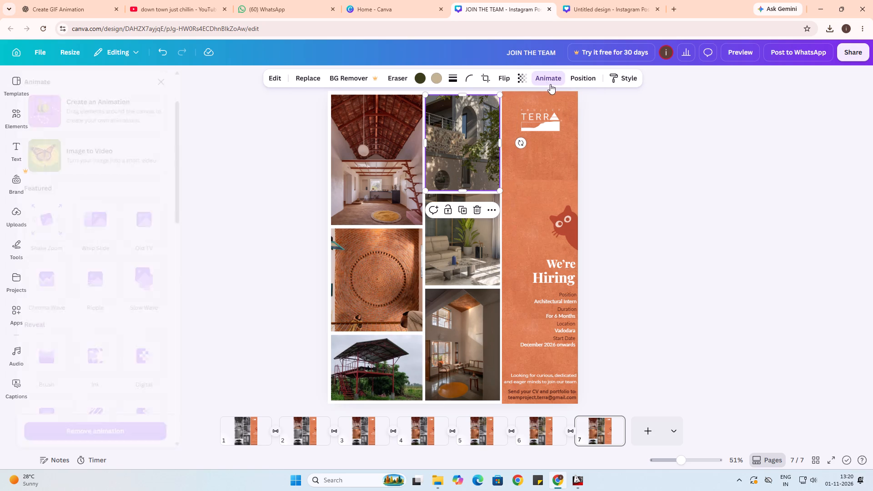
{"action": "left_click", "coordinate": [142, 431]}
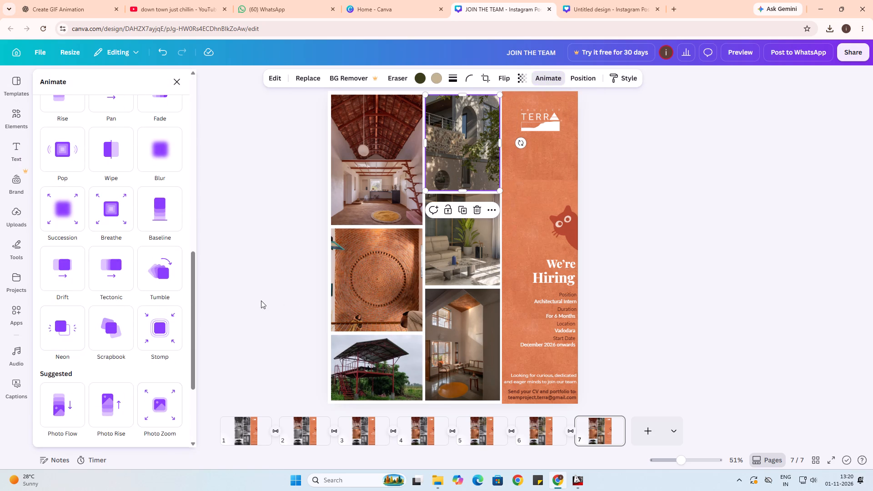
{"action": "left_click", "coordinate": [261, 301]}
Remove the animation from the colour living-room photo with the sofa and plant on page 7.
{"action": "left_click", "coordinate": [451, 257]}
{"action": "left_click", "coordinate": [552, 80]}
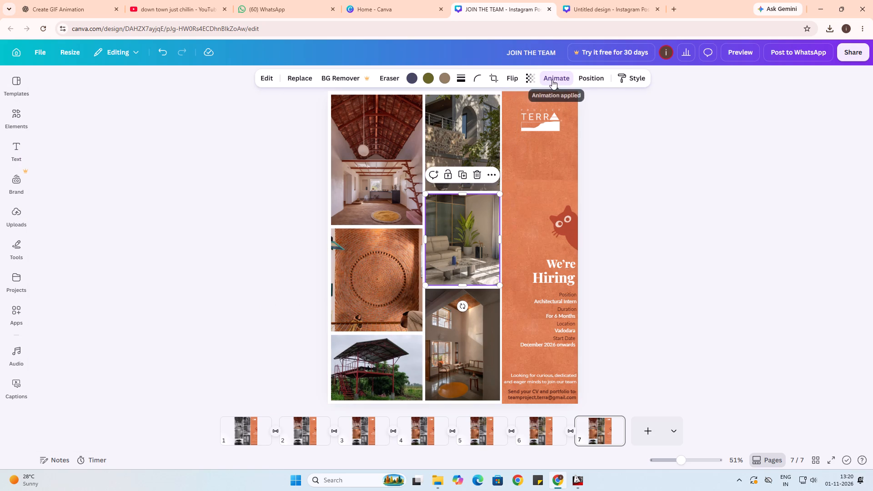
{"action": "left_click", "coordinate": [117, 435]}
{"action": "left_click", "coordinate": [231, 328]}
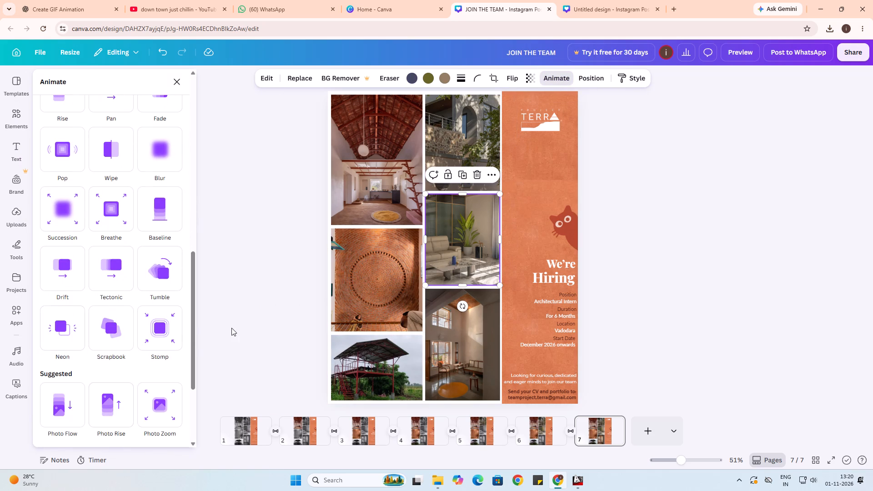
Remove the animation from the colour double-height interior photo on page 7.
{"action": "left_click", "coordinate": [431, 301]}
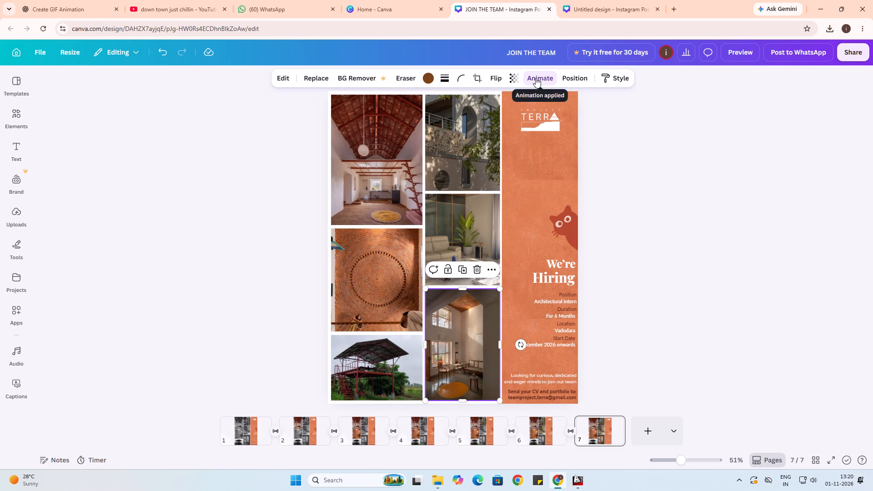
{"action": "left_click", "coordinate": [536, 78]}
{"action": "left_click", "coordinate": [115, 435]}
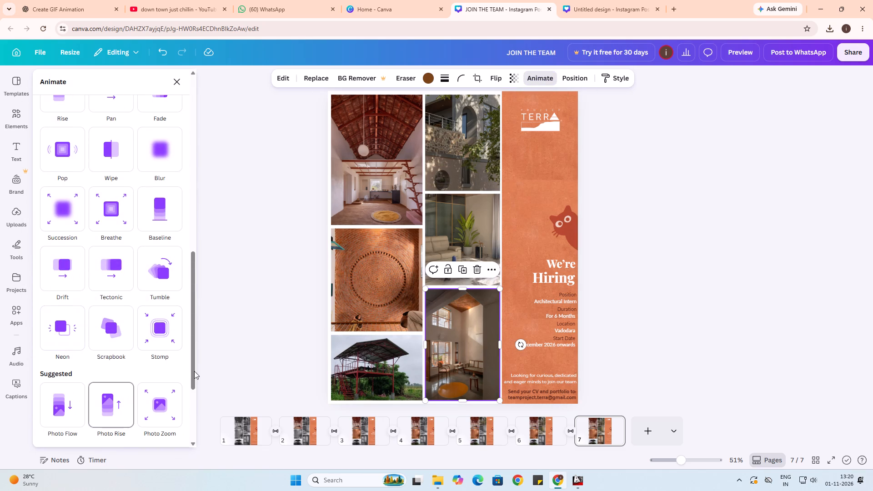
{"action": "left_click", "coordinate": [230, 350]}
Step through pages 1 to 7 in order to review the black-and-white to colour sequence.
{"action": "left_click", "coordinate": [229, 430]}
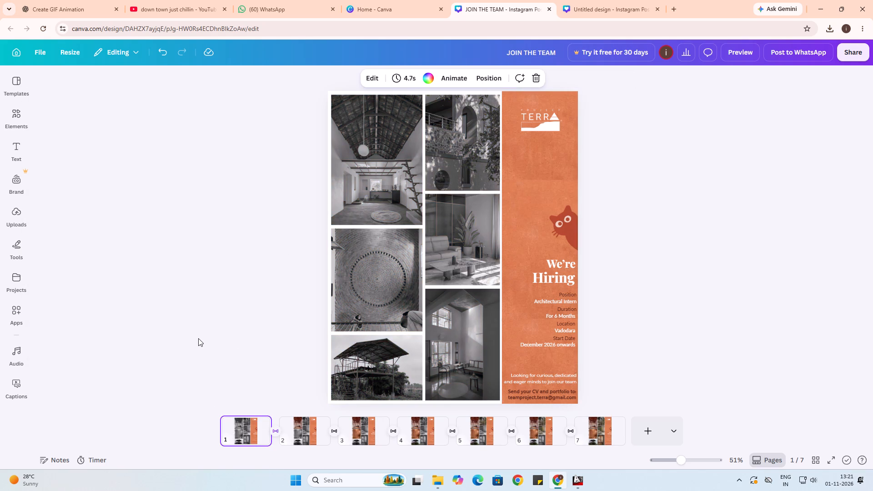
{"action": "key", "text": "Right"}
{"action": "key", "text": "Right"}
{"action": "key", "text": "Right"}
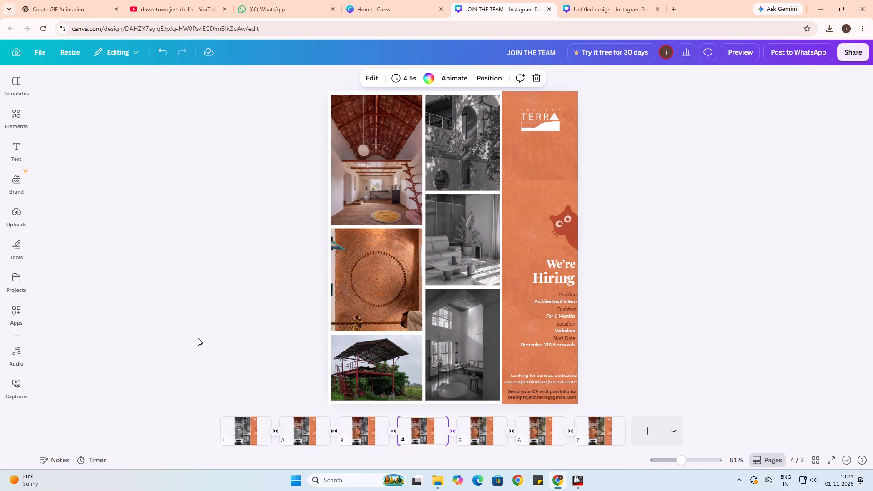
{"action": "key", "text": "Right"}
{"action": "key", "text": "Right"}
{"action": "key", "text": "Right"}
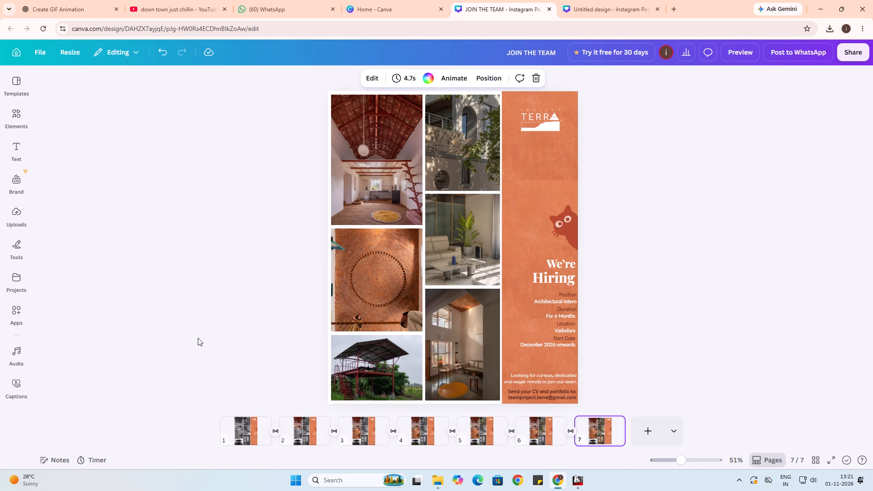
Download all pages of the hiring post as a GIF.
{"action": "left_click", "coordinate": [843, 56]}
{"action": "left_click", "coordinate": [718, 275]}
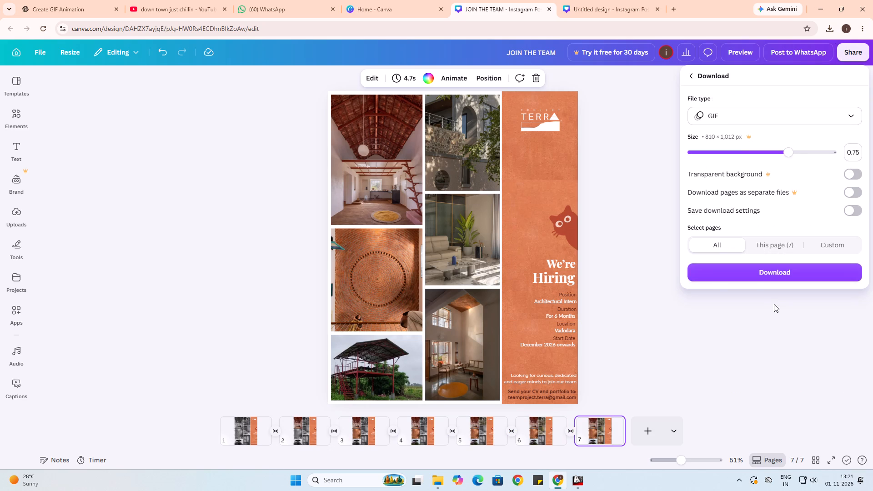
{"action": "left_click", "coordinate": [760, 271]}
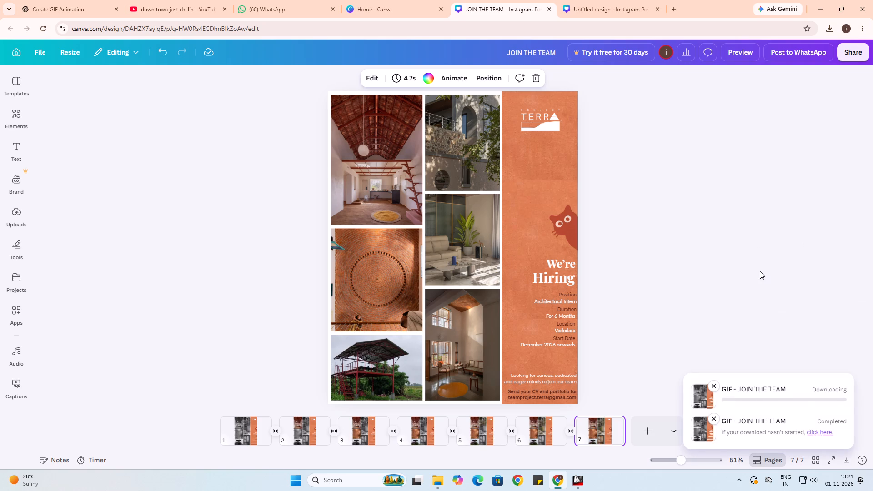
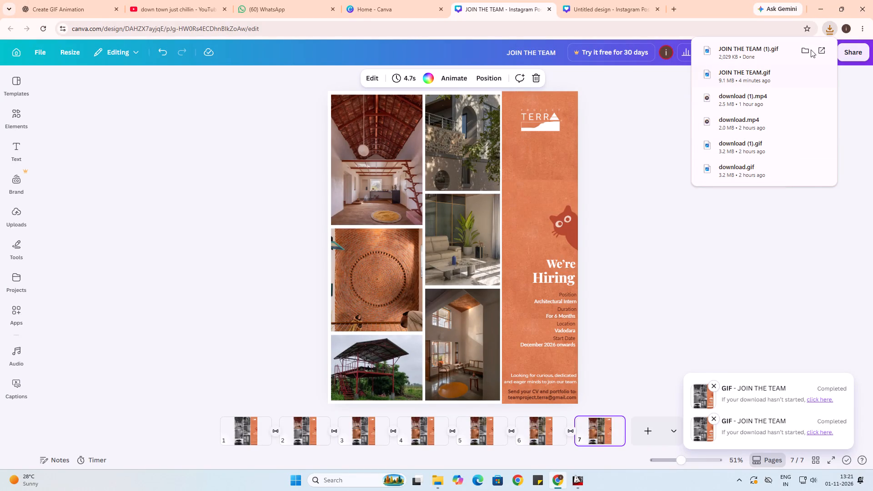
Open the newly downloaded JOIN THE TEAM (1) GIF from the Downloads folder and watch it play full-window.
{"action": "left_click", "coordinate": [805, 49]}
{"action": "double_click", "coordinate": [623, 130]}
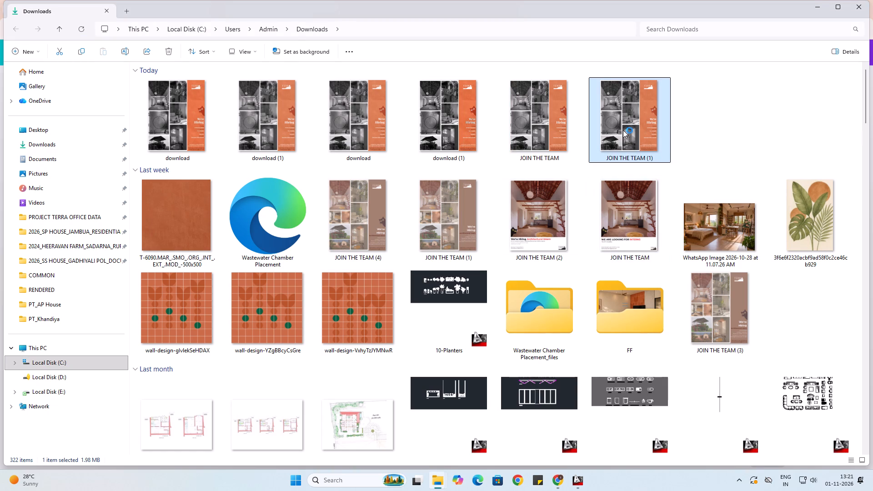
{"action": "left_click", "coordinate": [697, 95]}
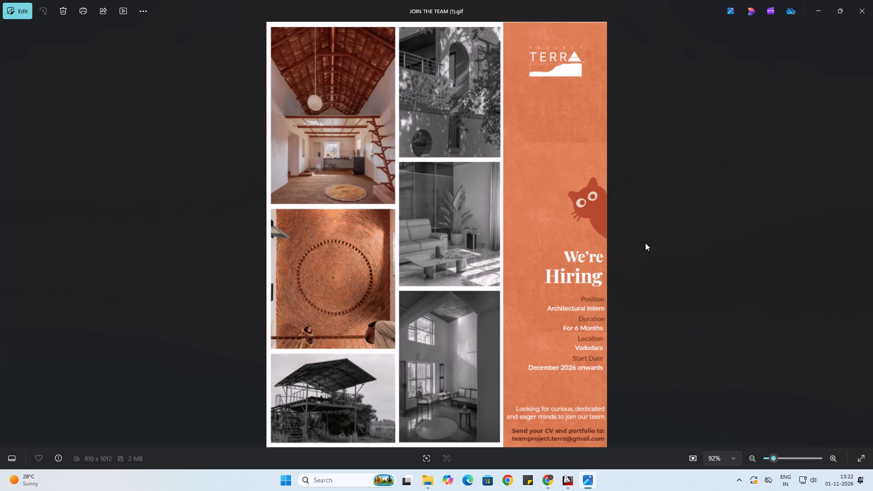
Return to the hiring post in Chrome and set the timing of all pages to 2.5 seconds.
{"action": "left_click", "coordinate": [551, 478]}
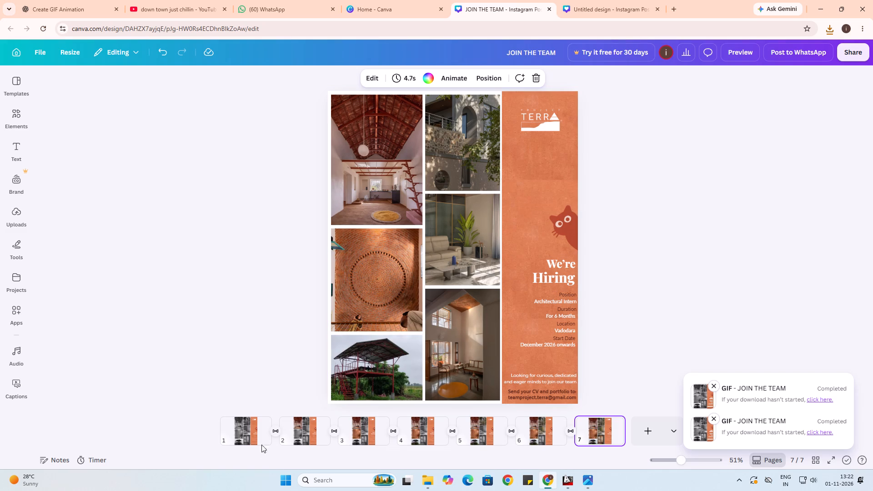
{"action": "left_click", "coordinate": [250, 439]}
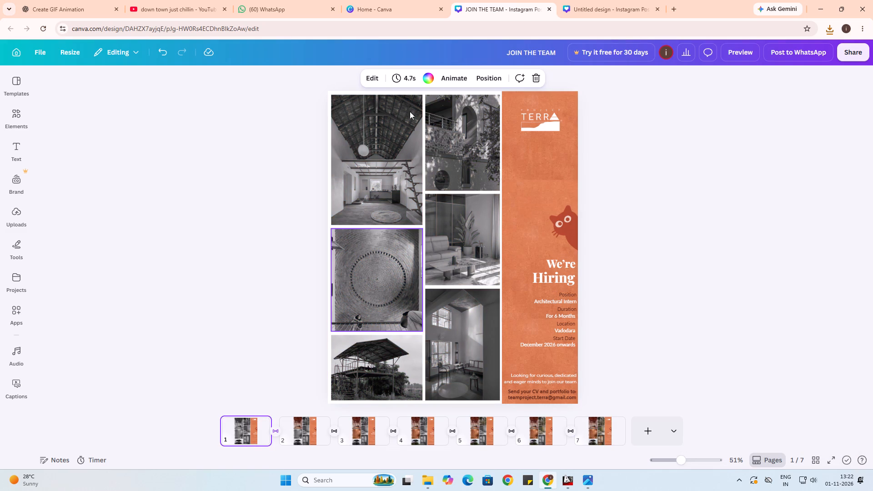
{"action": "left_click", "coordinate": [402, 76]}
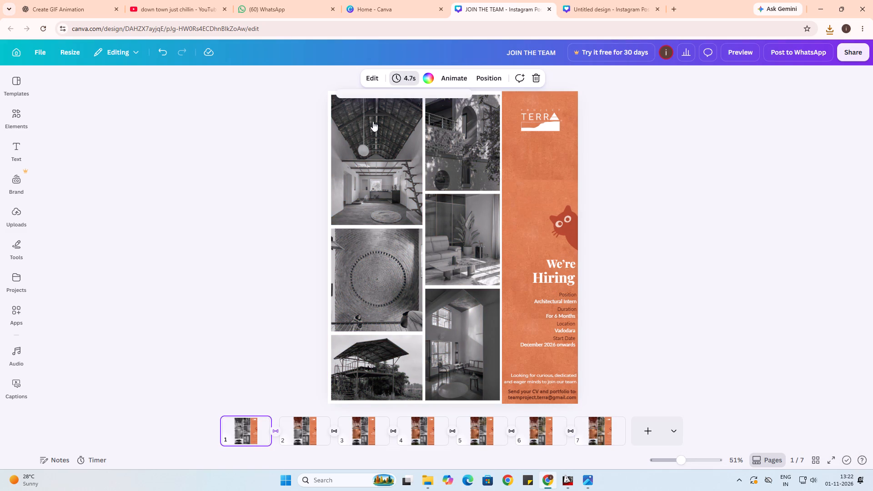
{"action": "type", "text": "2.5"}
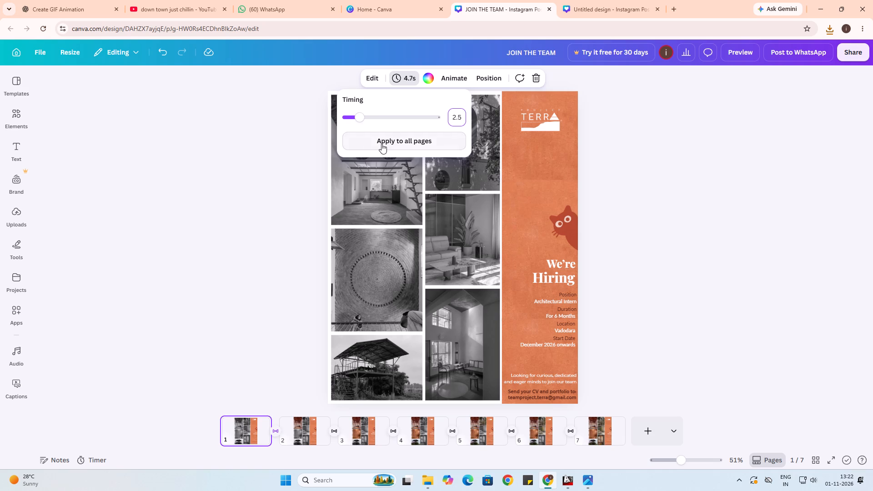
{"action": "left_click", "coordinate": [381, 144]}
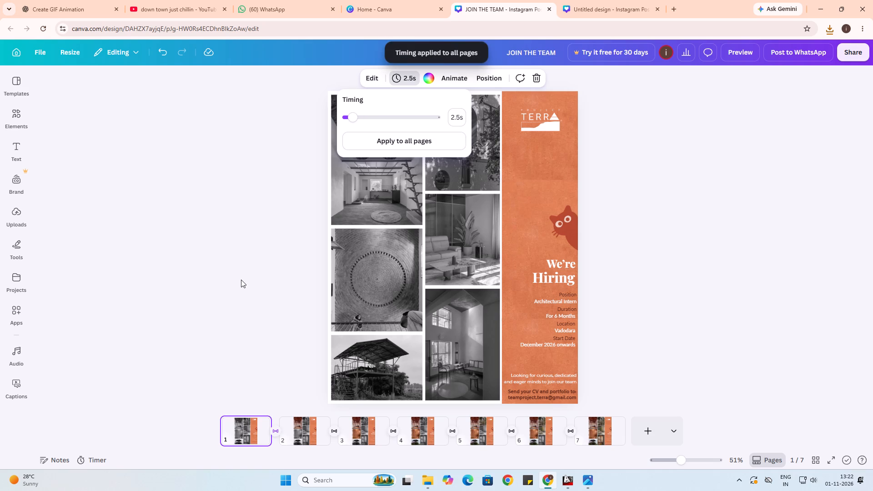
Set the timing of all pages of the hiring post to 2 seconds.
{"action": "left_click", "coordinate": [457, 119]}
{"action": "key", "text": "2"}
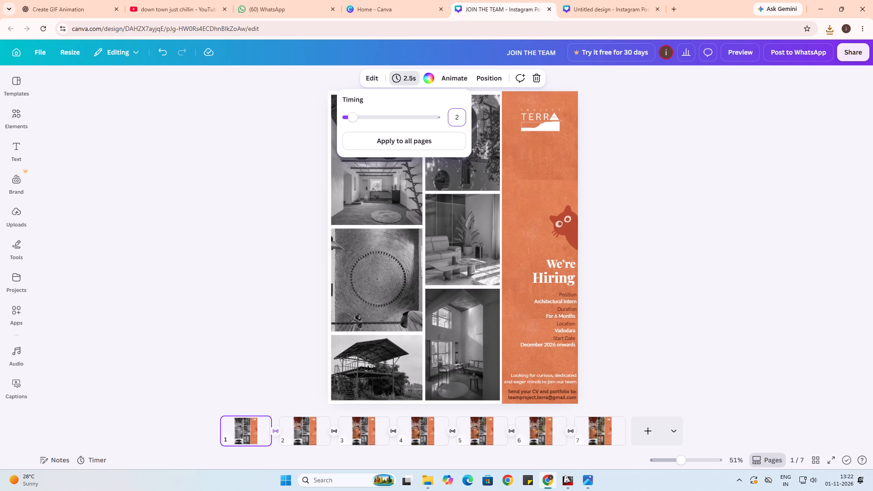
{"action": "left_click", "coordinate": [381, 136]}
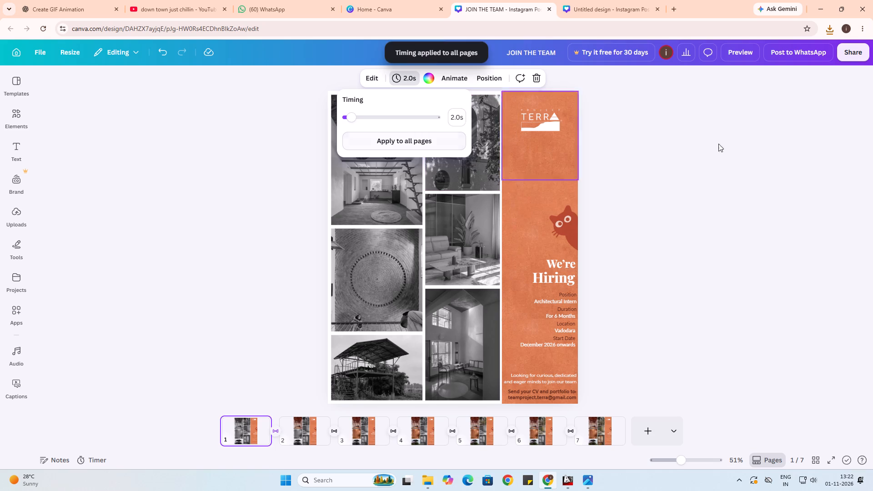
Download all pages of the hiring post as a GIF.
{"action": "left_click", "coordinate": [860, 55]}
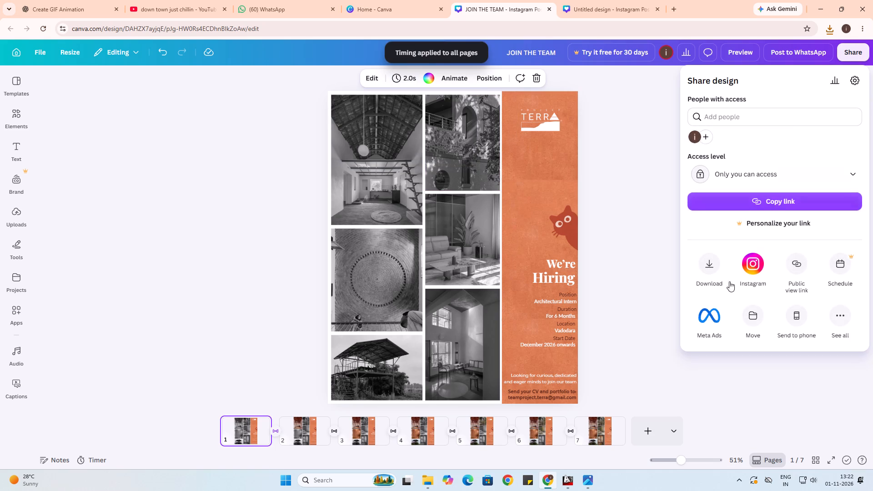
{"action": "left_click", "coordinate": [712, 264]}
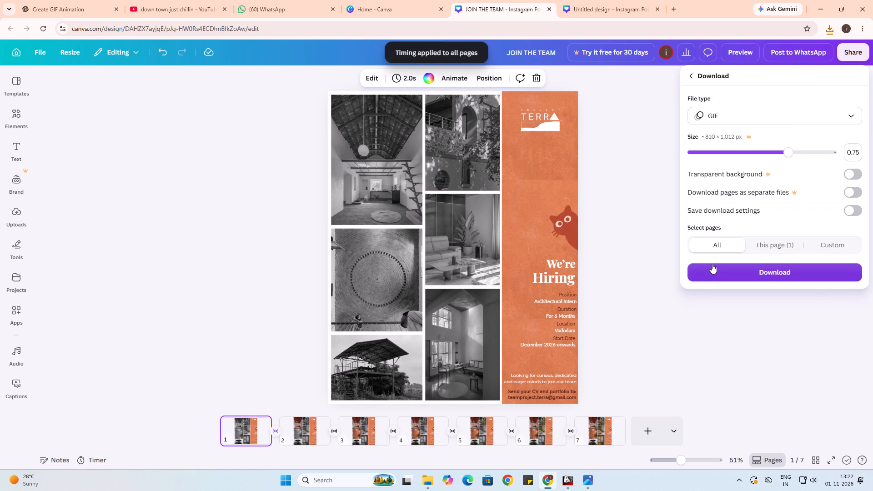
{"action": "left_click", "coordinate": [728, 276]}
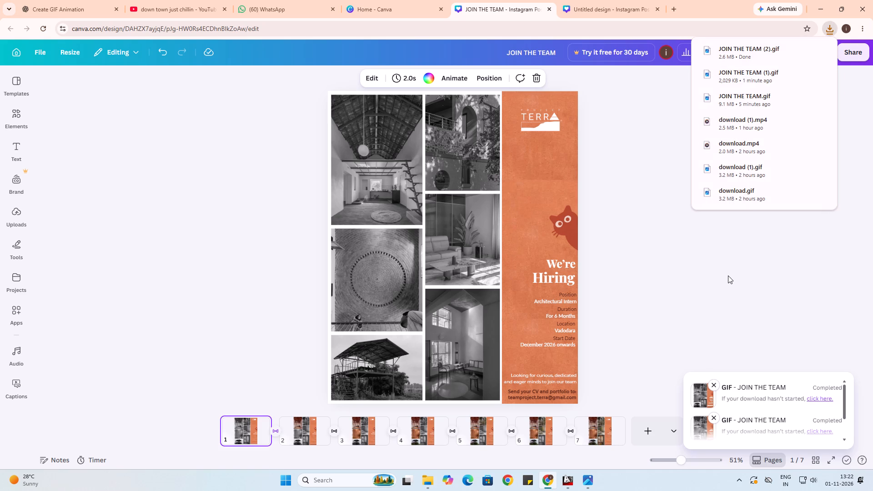
Open the downloaded JOIN THE TEAM (2) GIF from the Downloads folder, watch it play, and close it.
{"action": "left_click", "coordinate": [806, 50]}
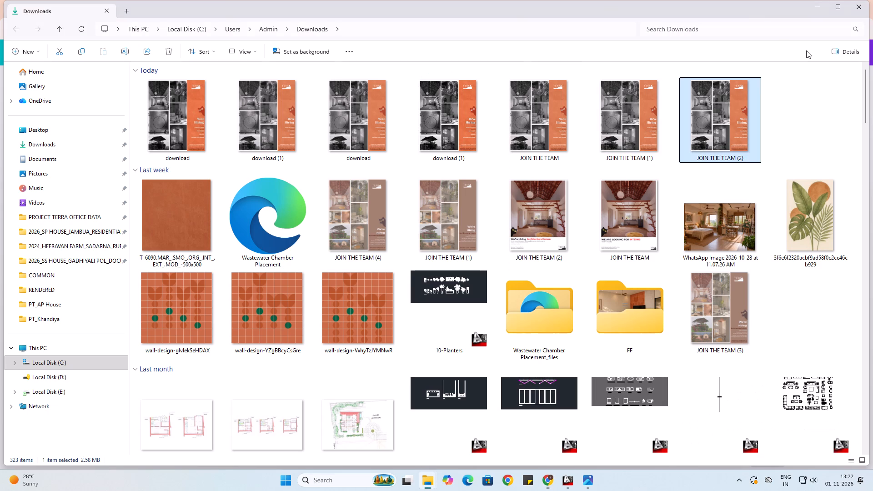
{"action": "double_click", "coordinate": [702, 129]}
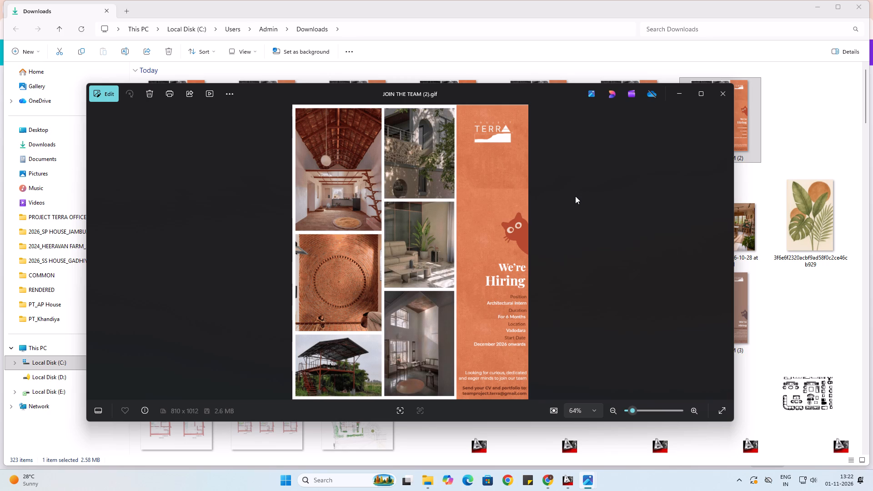
{"action": "left_click", "coordinate": [717, 100]}
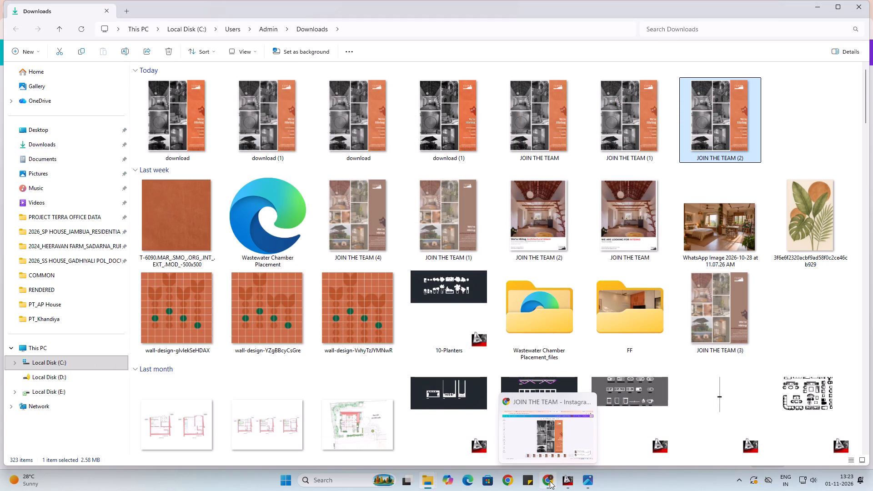
Delete today's GIF exports JOIN THE TEAM, JOIN THE TEAM (1) and JOIN THE TEAM (2) from the Downloads folder.
{"action": "left_click", "coordinate": [547, 140]}
{"action": "key", "text": "Delete"}
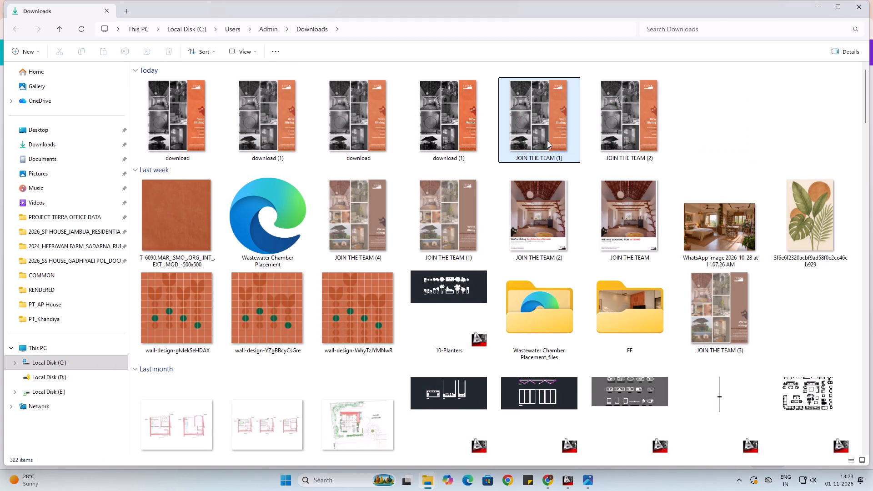
{"action": "left_click", "coordinate": [547, 140]}
{"action": "key", "text": "Delete"}
{"action": "left_click", "coordinate": [547, 140]}
{"action": "key", "text": "Delete"}
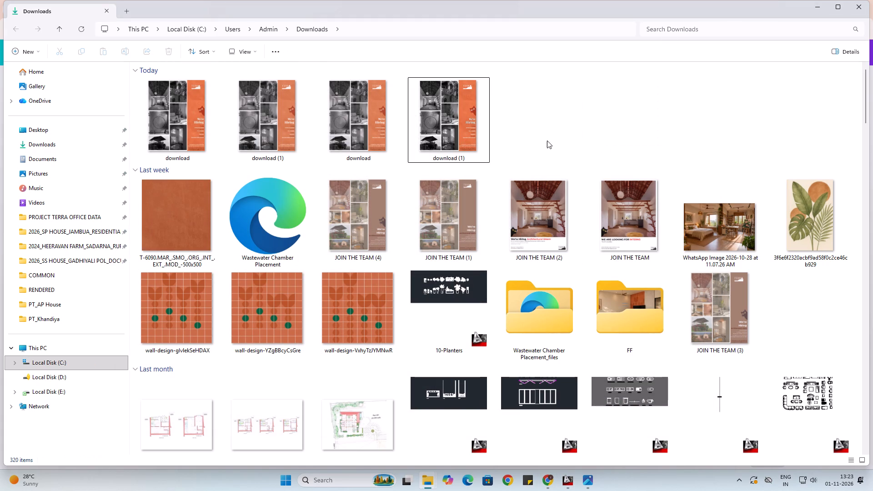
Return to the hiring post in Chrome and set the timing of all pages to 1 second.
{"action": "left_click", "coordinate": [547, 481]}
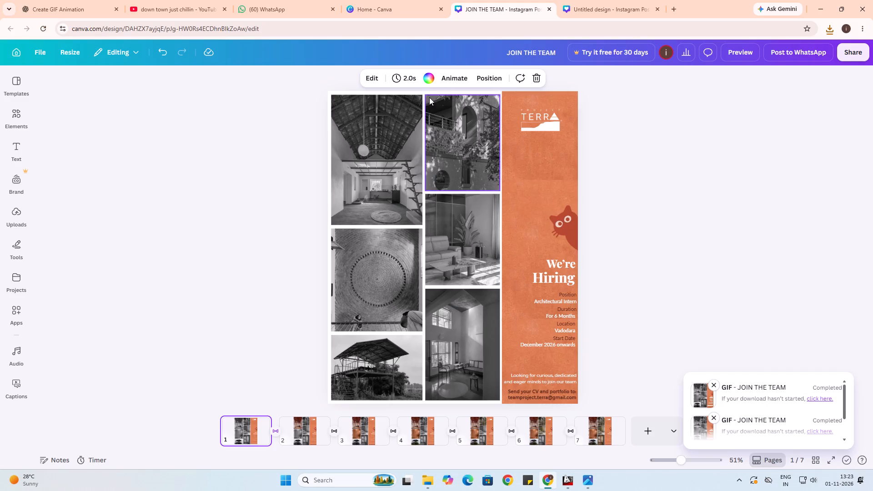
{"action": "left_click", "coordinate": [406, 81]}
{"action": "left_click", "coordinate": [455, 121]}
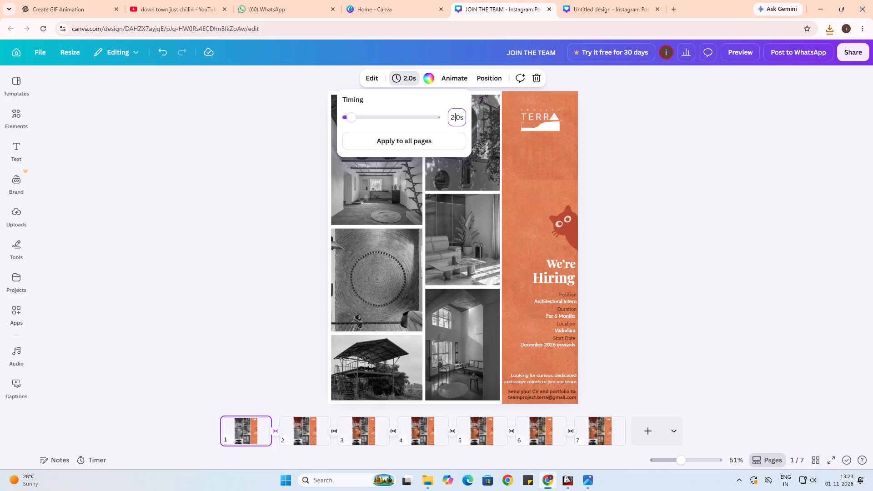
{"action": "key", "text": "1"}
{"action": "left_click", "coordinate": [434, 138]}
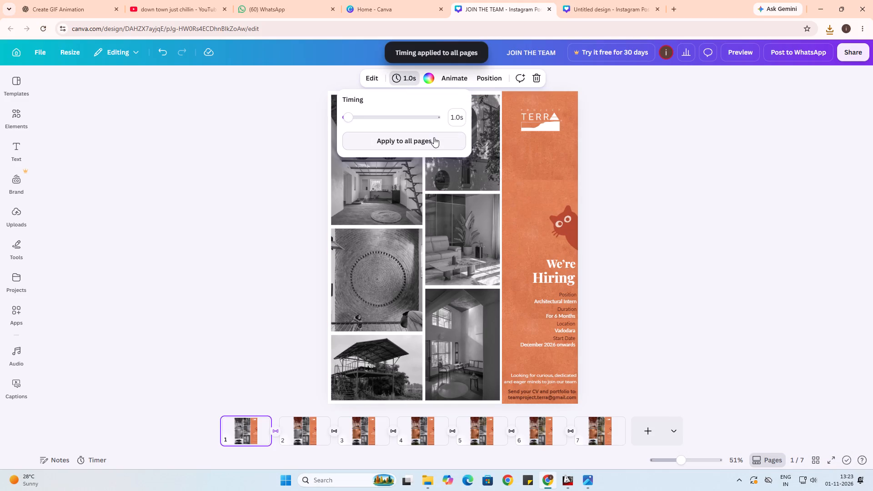
Set the timing of all pages of the hiring post to 0.8 seconds.
{"action": "left_click", "coordinate": [459, 121]}
{"action": "type", "text": "0.8"}
{"action": "left_click", "coordinate": [427, 146]}
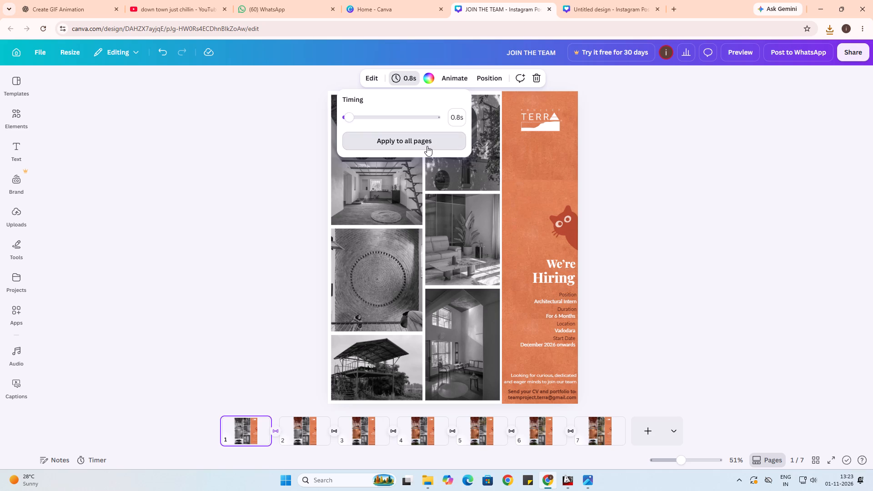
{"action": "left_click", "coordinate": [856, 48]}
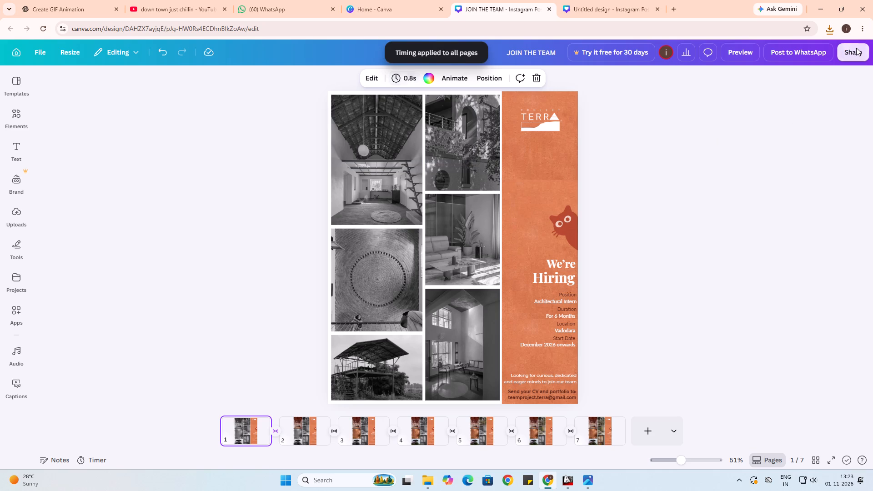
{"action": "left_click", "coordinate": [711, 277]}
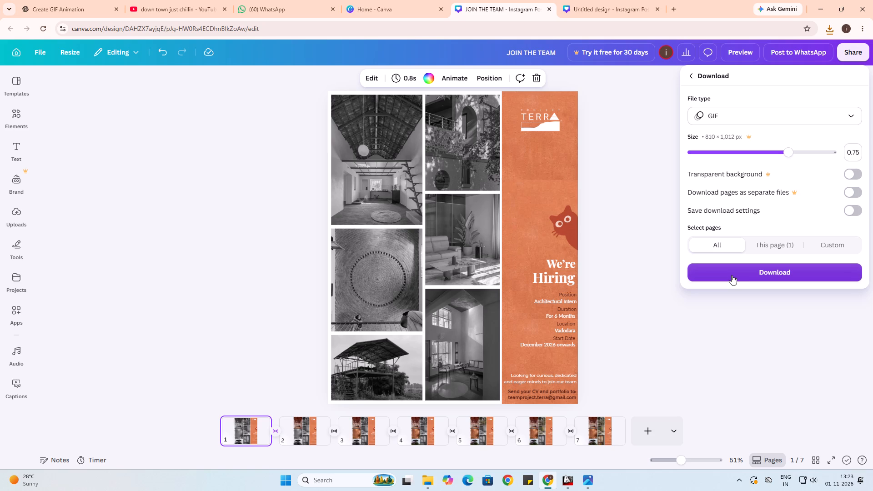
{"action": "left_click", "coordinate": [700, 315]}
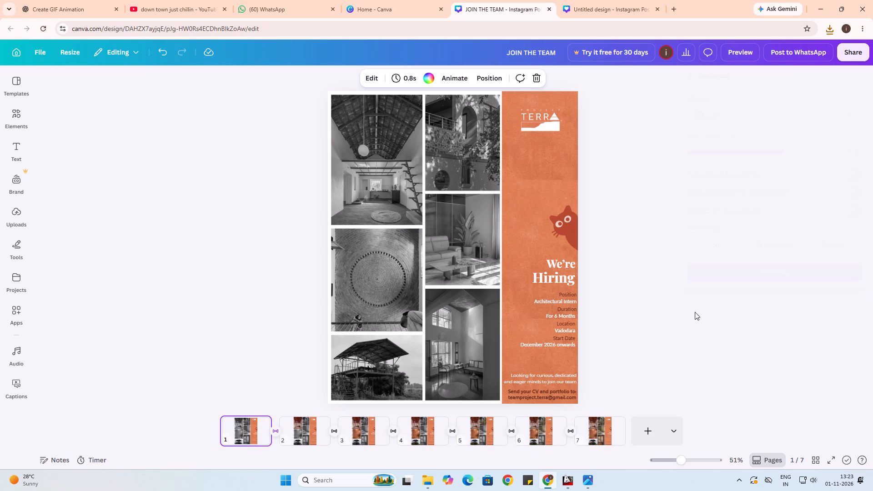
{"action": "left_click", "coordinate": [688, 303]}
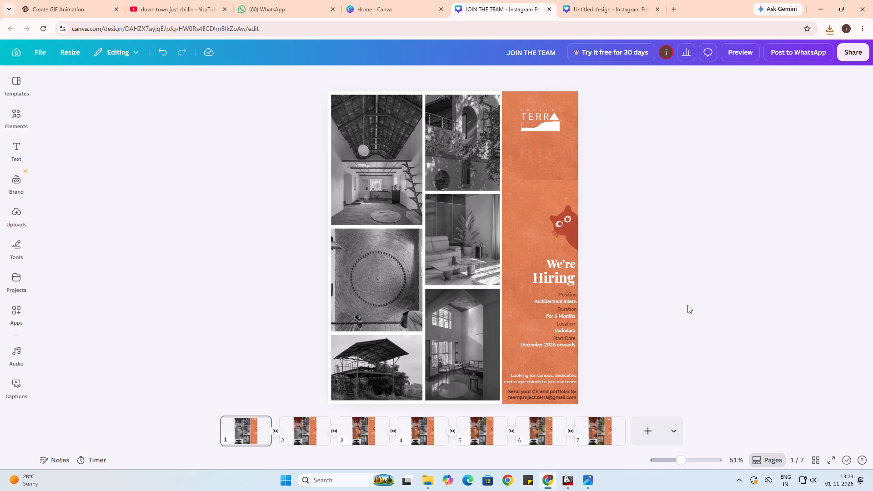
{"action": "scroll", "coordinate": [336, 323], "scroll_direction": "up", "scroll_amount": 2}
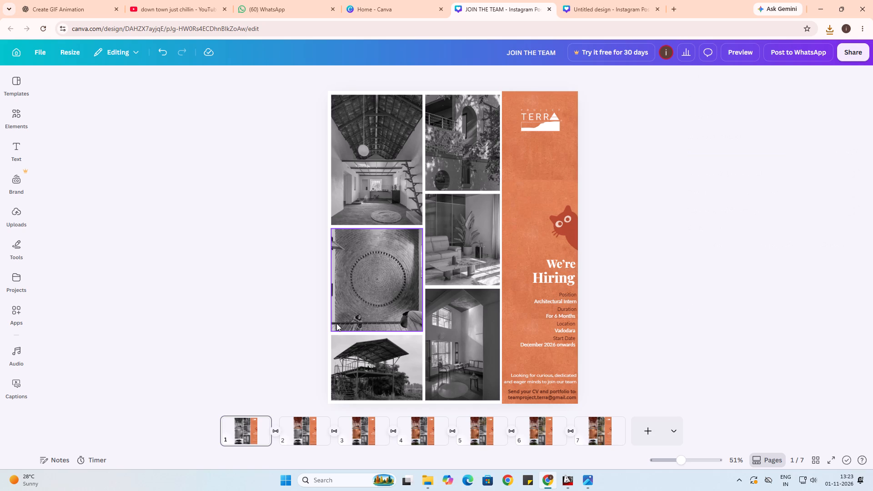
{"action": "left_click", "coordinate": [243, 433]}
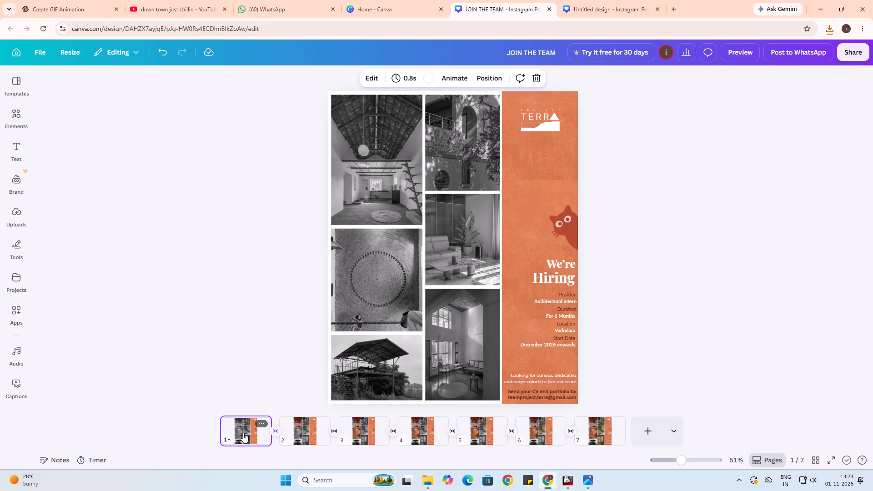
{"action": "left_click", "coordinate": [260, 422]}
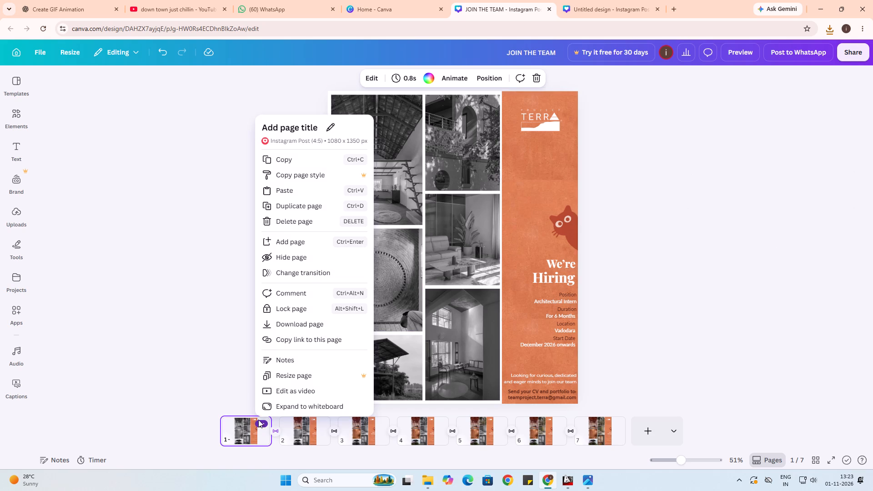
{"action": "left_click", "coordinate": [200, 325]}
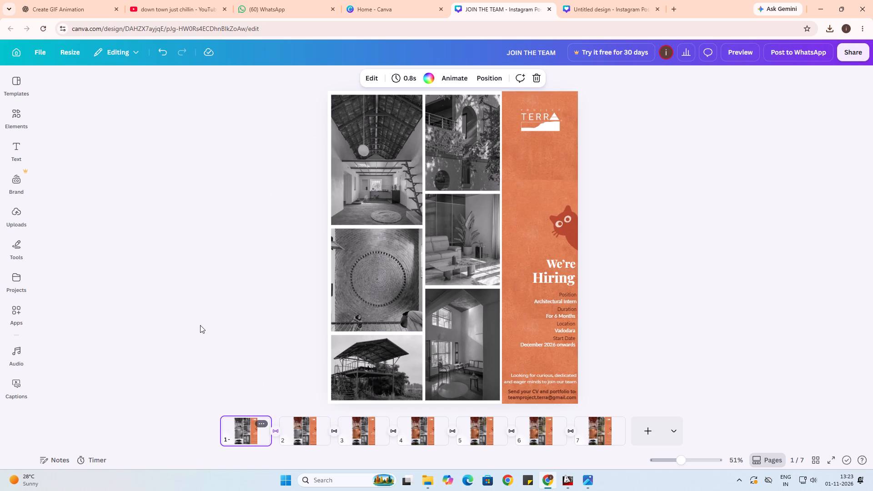
Download all pages of the JOIN THE TEAM hiring post as a single GIF at 0.75 size.
{"action": "left_click", "coordinate": [857, 50]}
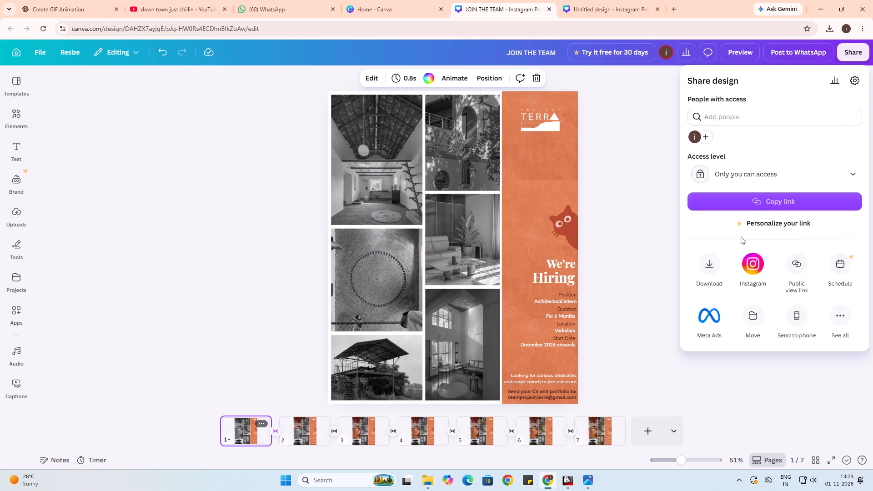
{"action": "left_click", "coordinate": [701, 263]}
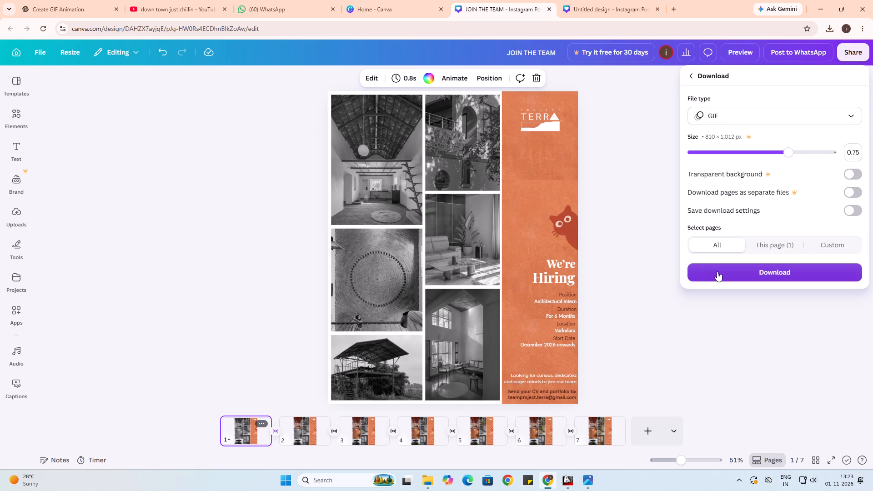
{"action": "left_click", "coordinate": [717, 271]}
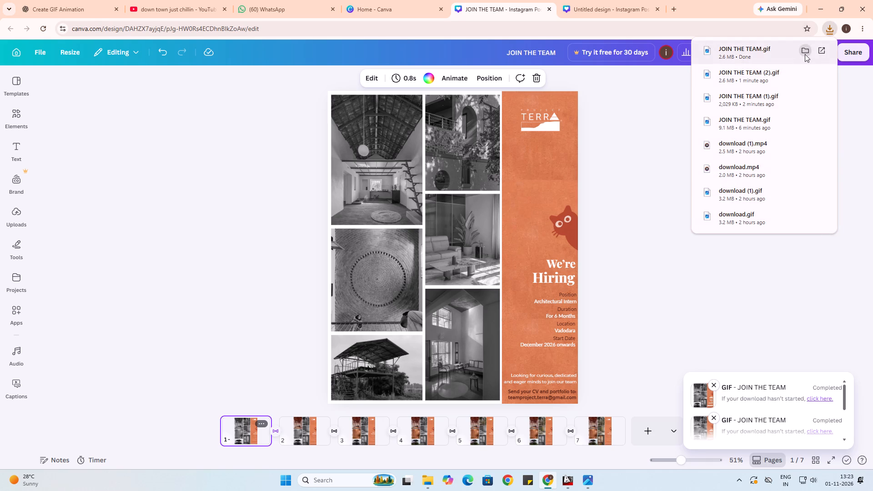
Open the newly downloaded JOIN THE TEAM GIF from the Downloads folder, watch it play, close it, and return to the design in Chrome.
{"action": "left_click", "coordinate": [805, 54]}
{"action": "double_click", "coordinate": [553, 126]}
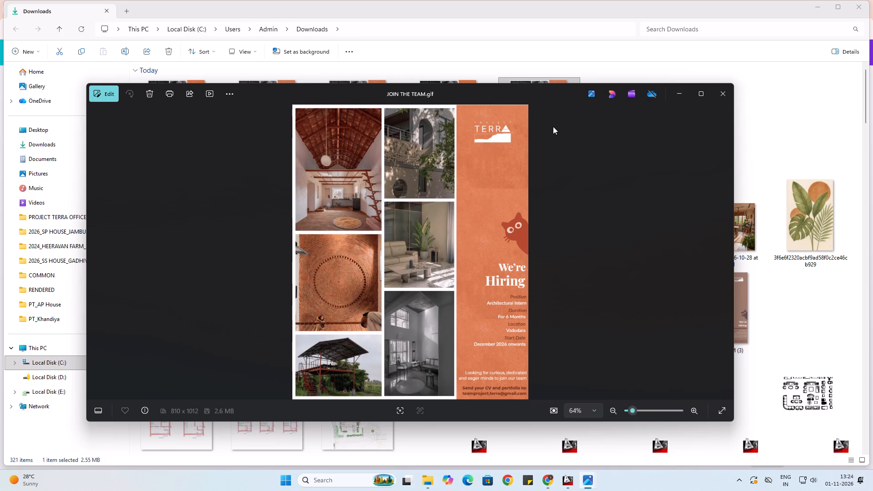
{"action": "left_click", "coordinate": [718, 98]}
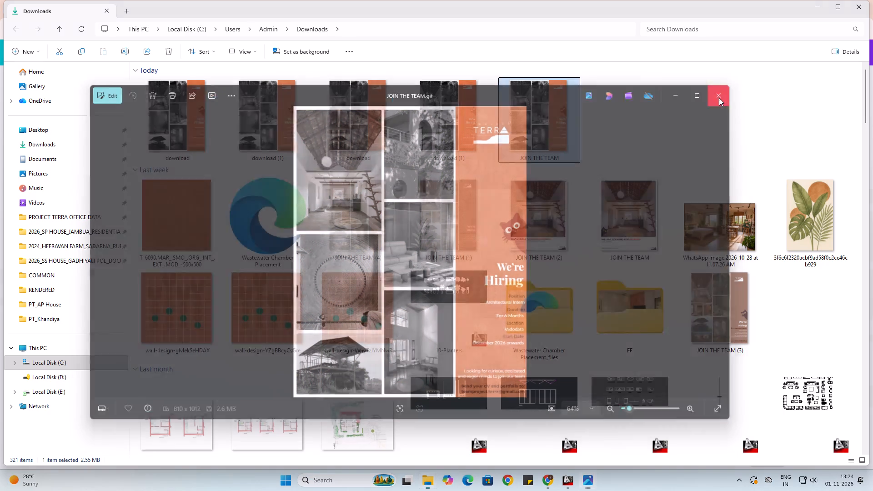
{"action": "left_click", "coordinate": [550, 490]}
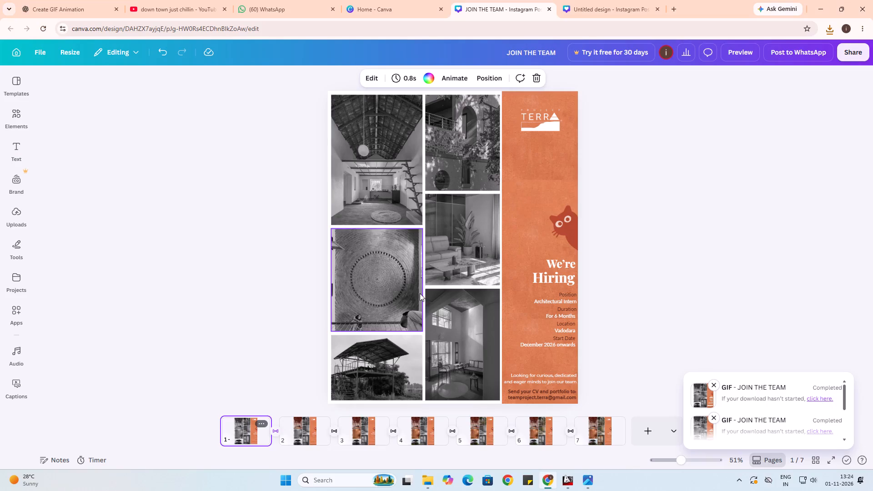